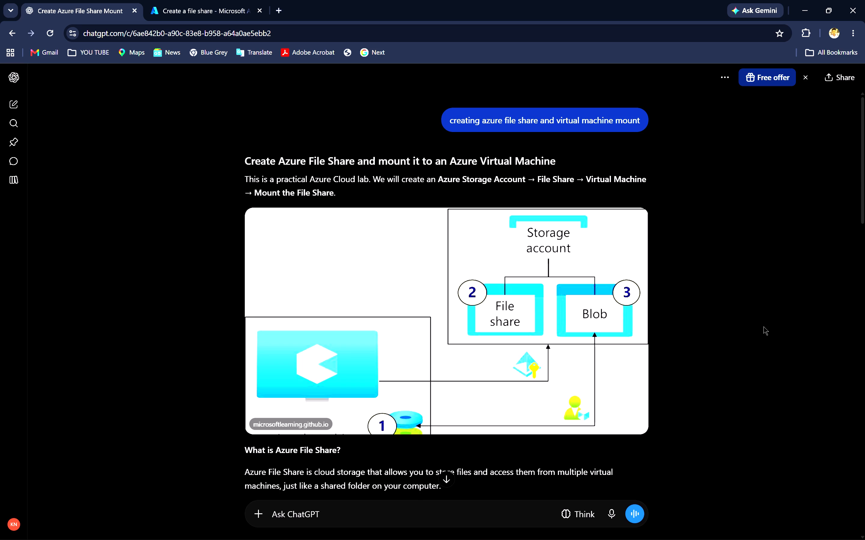
Switch to the Azure portal, search for Subscriptions, and inspect the Azure for Students subscription's current cost and overview.
click(180, 0)
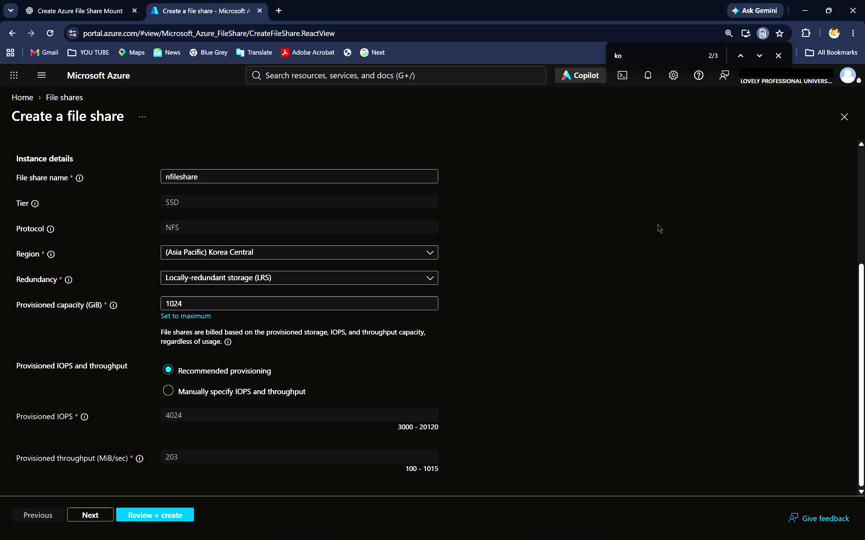
click(783, 57)
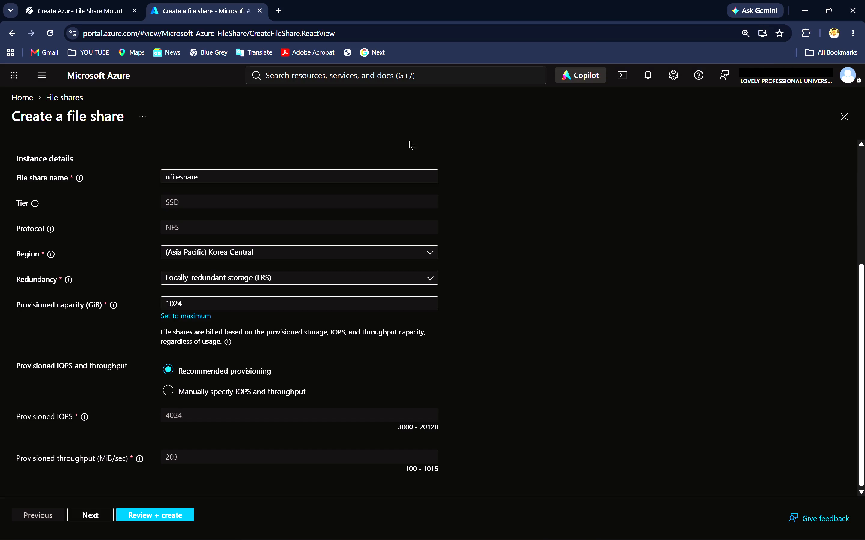
click(302, 73)
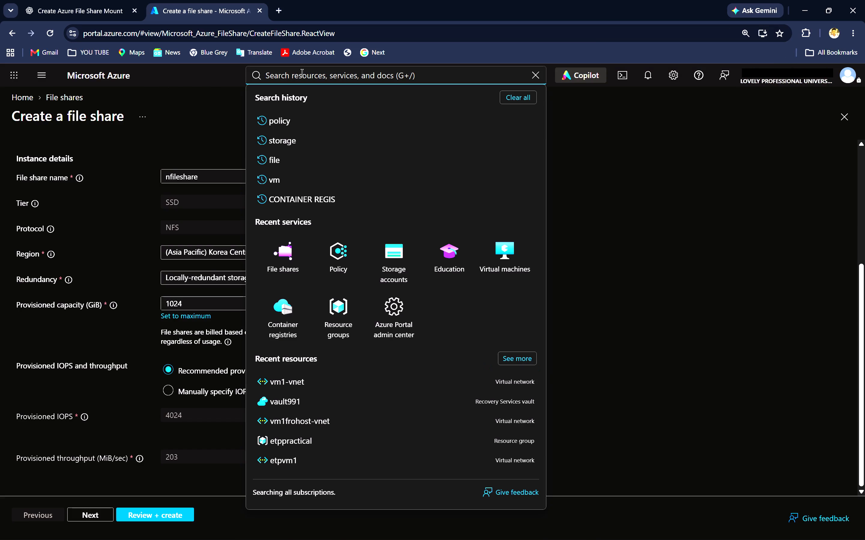
text(sub)
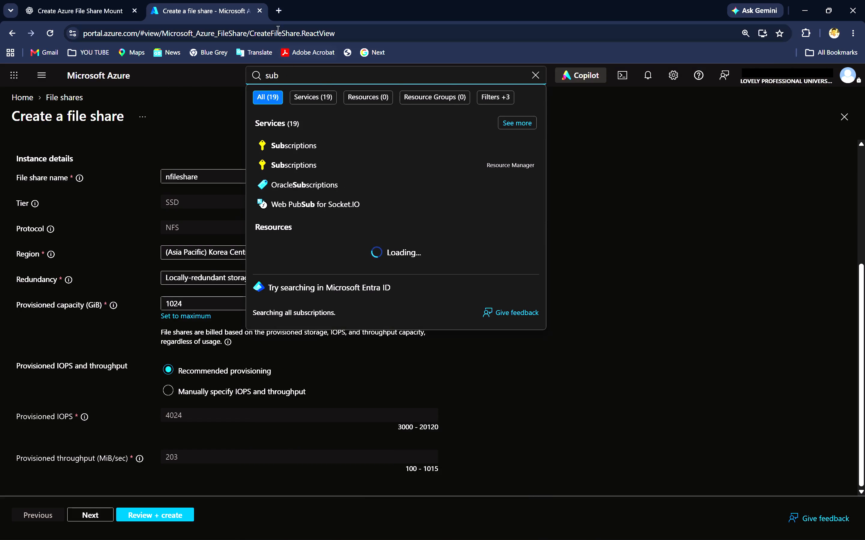
click(323, 148)
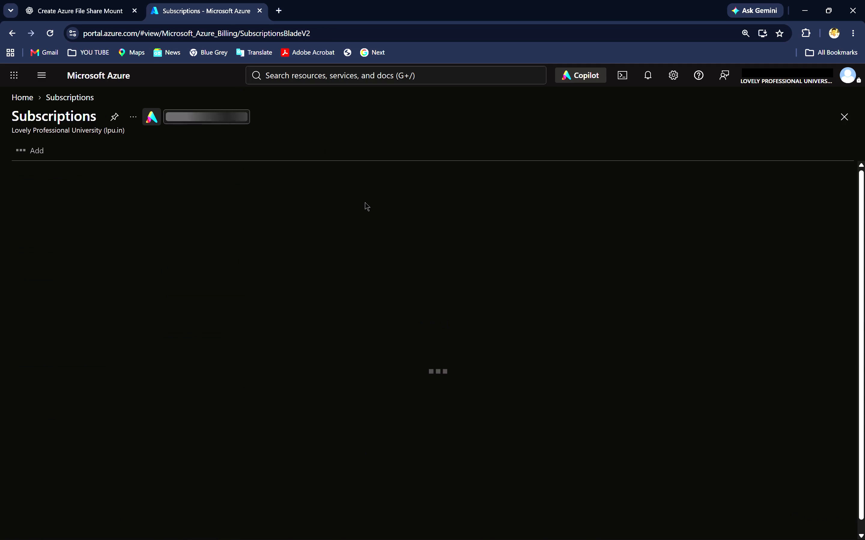
scroll(365, 202, right, 1)
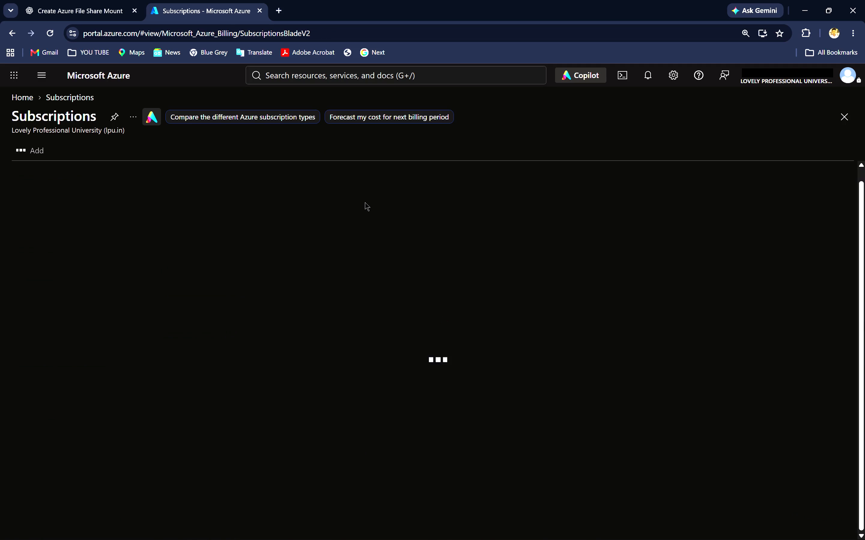
scroll(365, 202, right, 1)
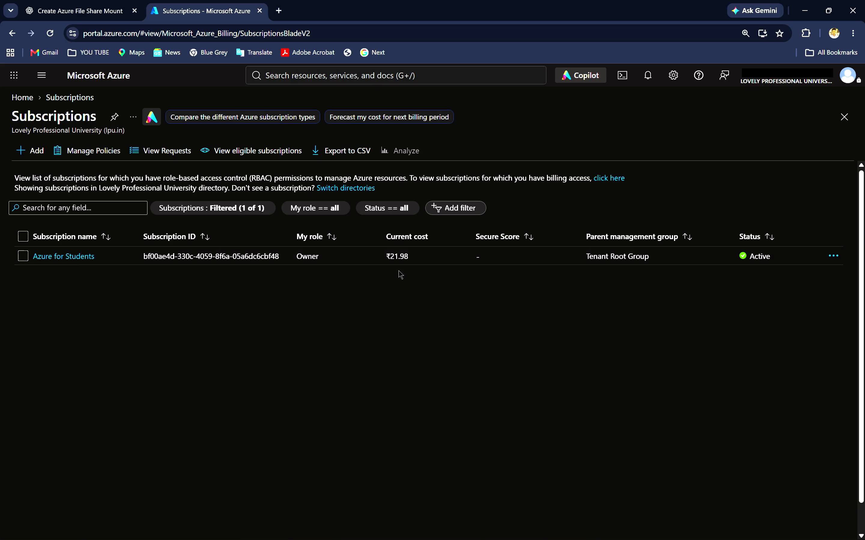
drag(405, 259, 354, 257)
click(354, 257)
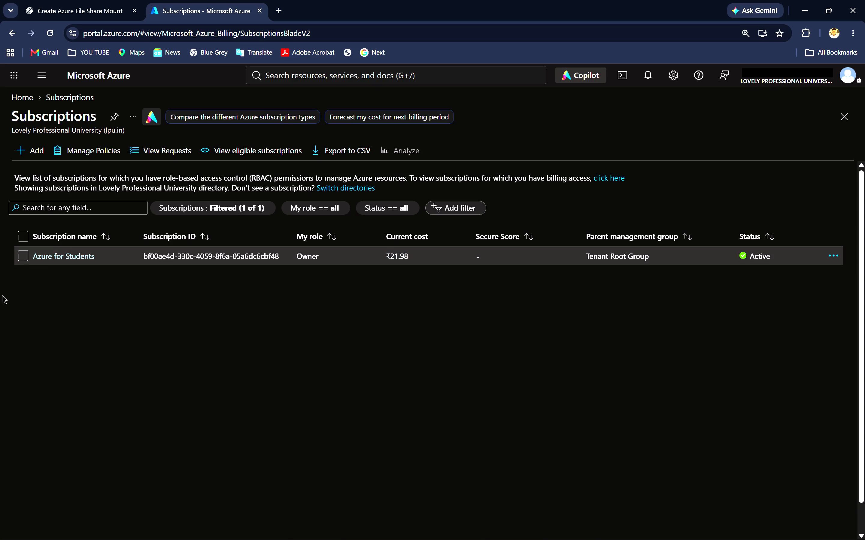
click(74, 253)
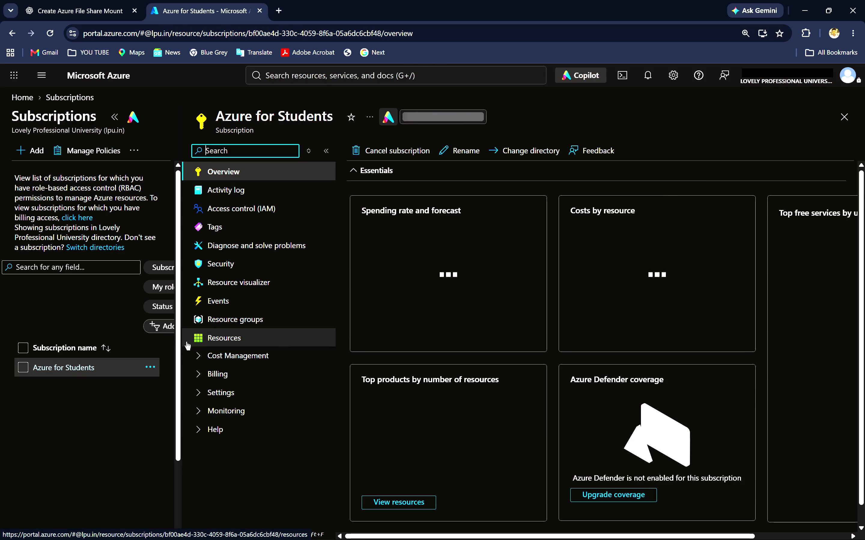
Go back to the File shares list and start creating a new file share, checking its basic settings.
scroll(187, 341, right, 12)
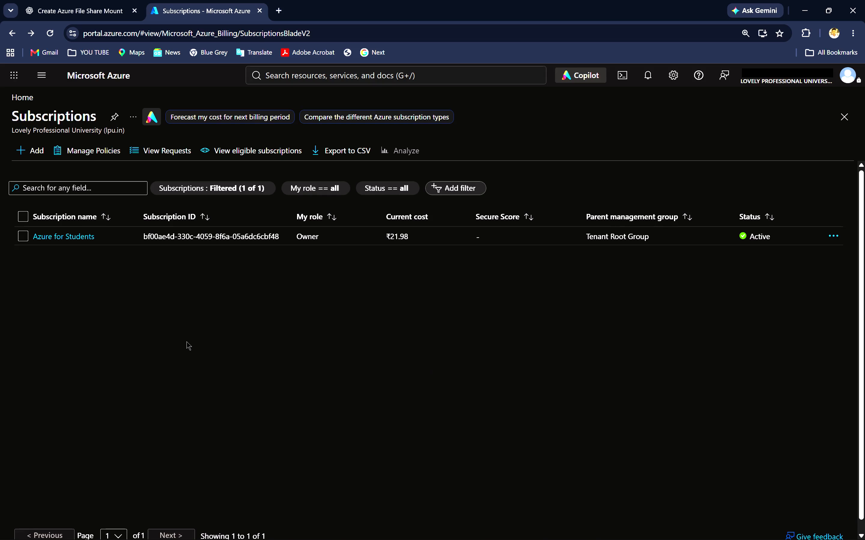
scroll(187, 341, right, 10)
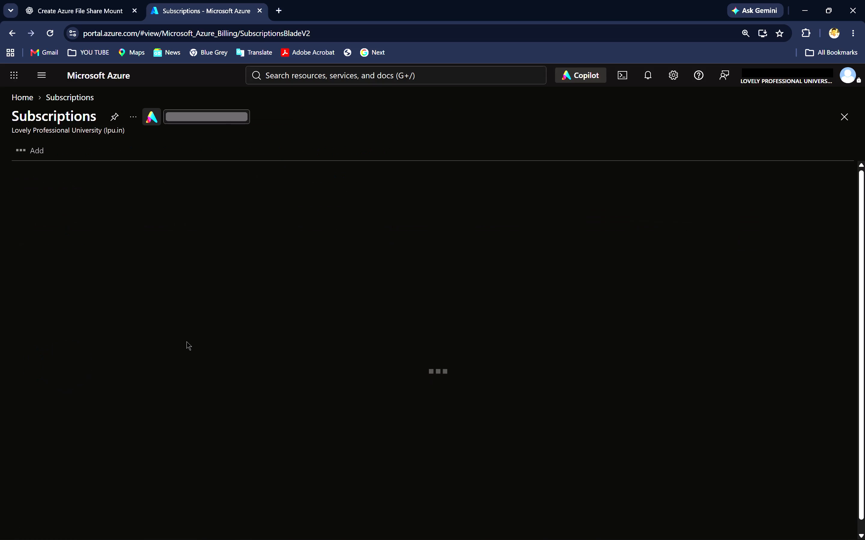
scroll(187, 341, right, 5)
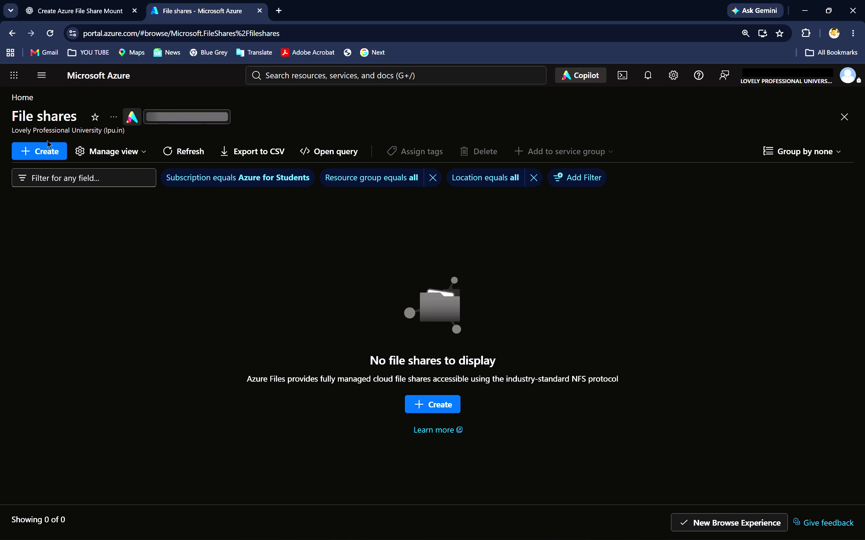
click(47, 158)
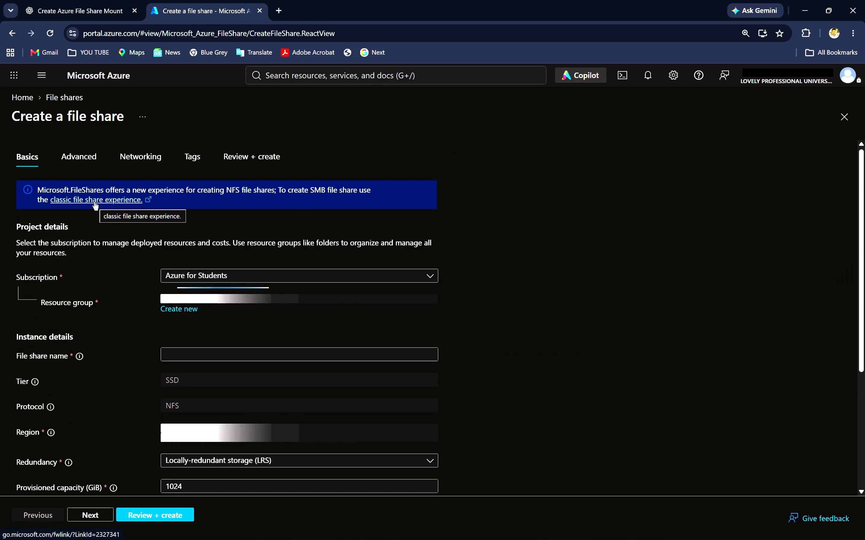
scroll(584, 223, down, 3)
scroll(584, 223, up, 4)
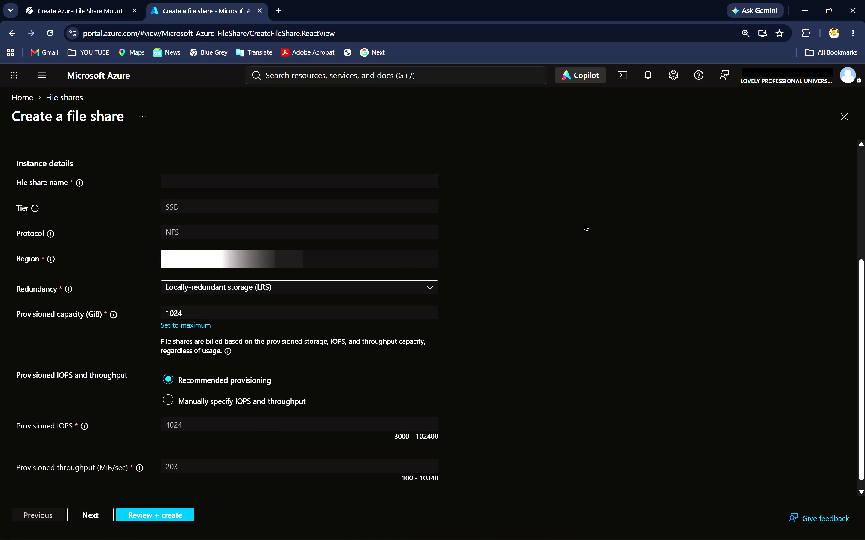
scroll(584, 223, up, 6)
scroll(584, 223, down, 5)
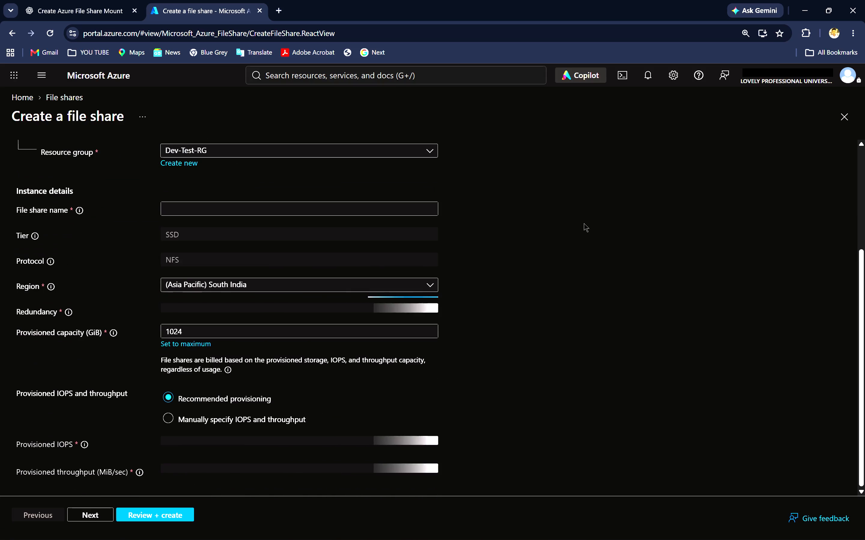
scroll(584, 223, up, 3)
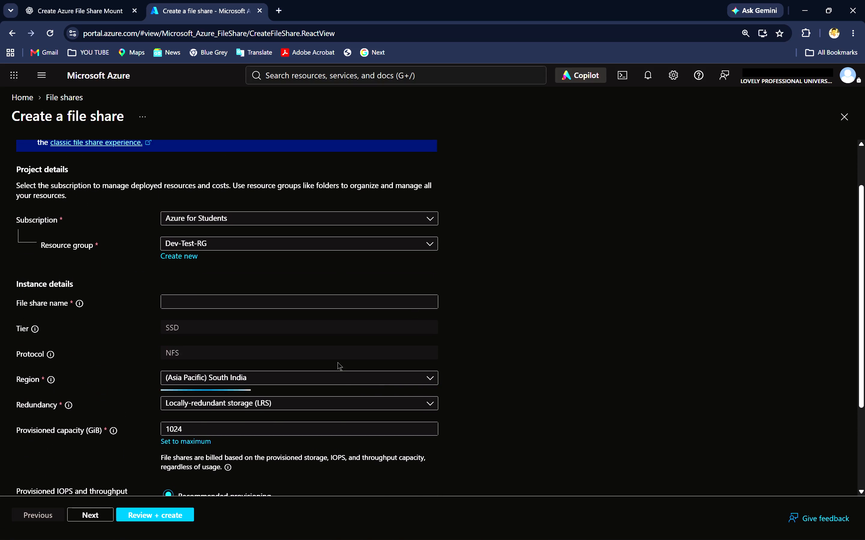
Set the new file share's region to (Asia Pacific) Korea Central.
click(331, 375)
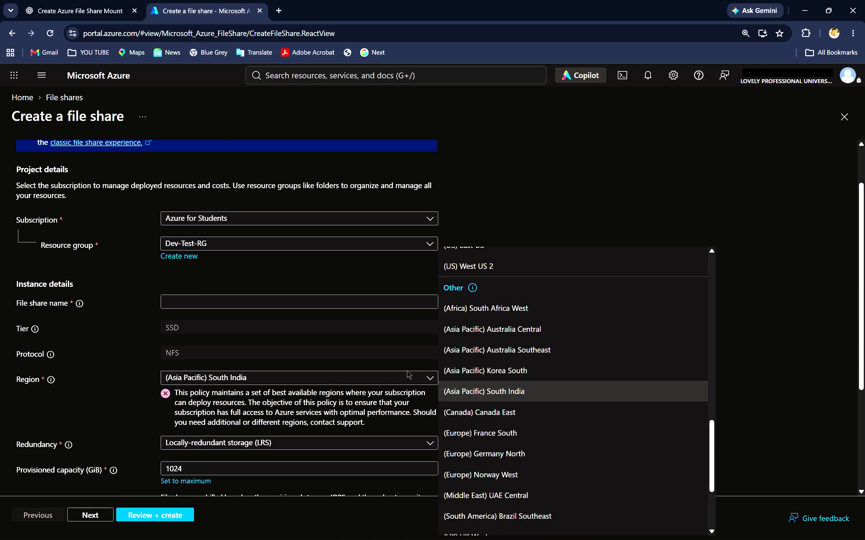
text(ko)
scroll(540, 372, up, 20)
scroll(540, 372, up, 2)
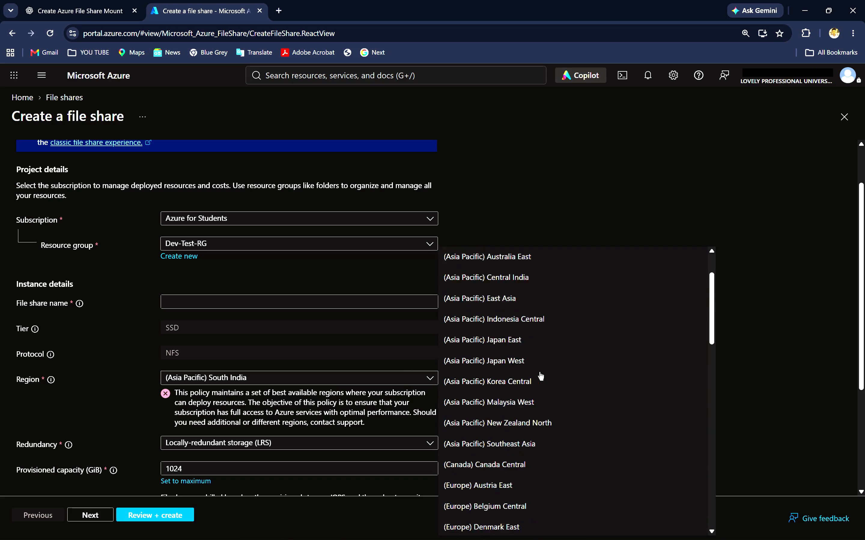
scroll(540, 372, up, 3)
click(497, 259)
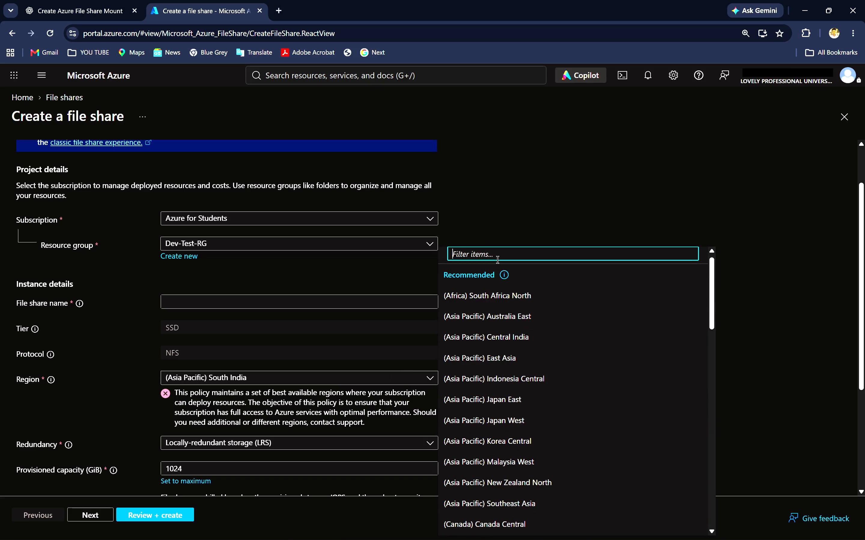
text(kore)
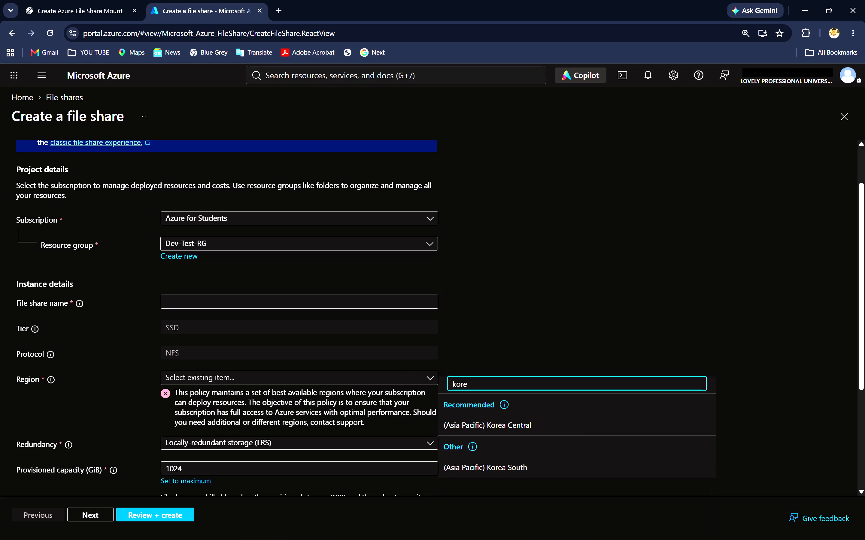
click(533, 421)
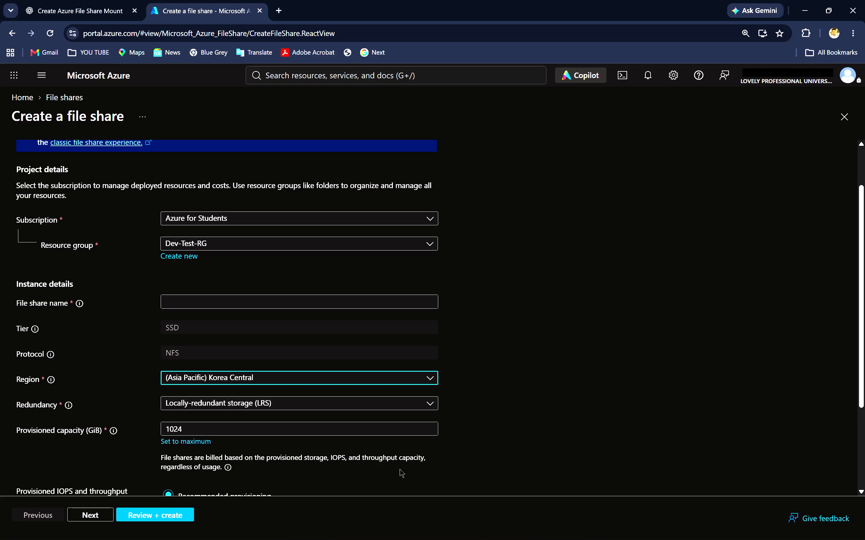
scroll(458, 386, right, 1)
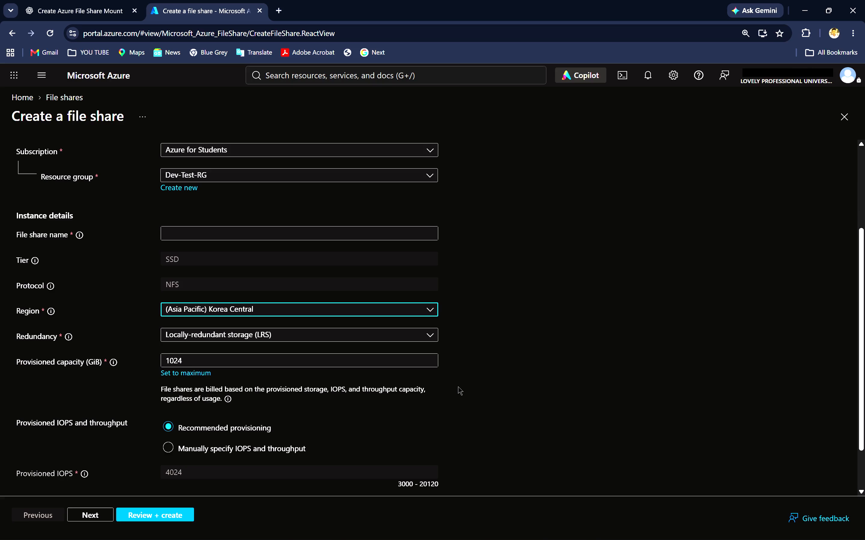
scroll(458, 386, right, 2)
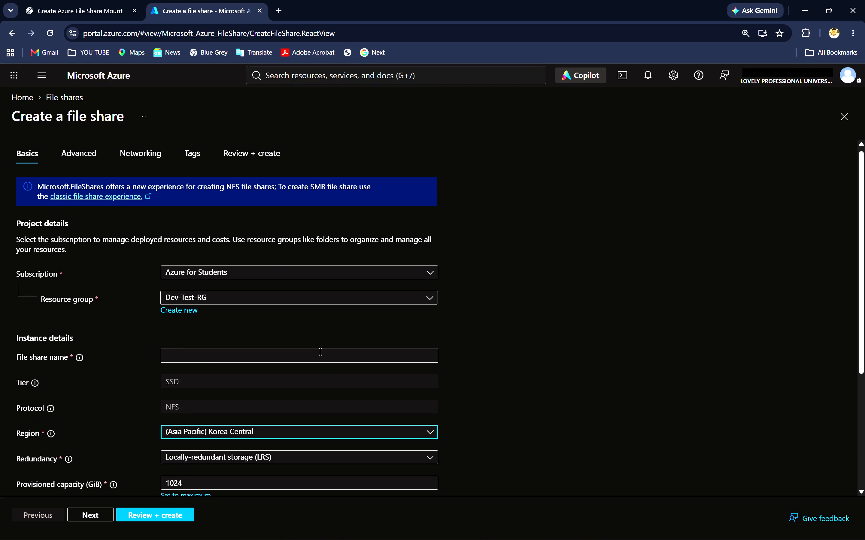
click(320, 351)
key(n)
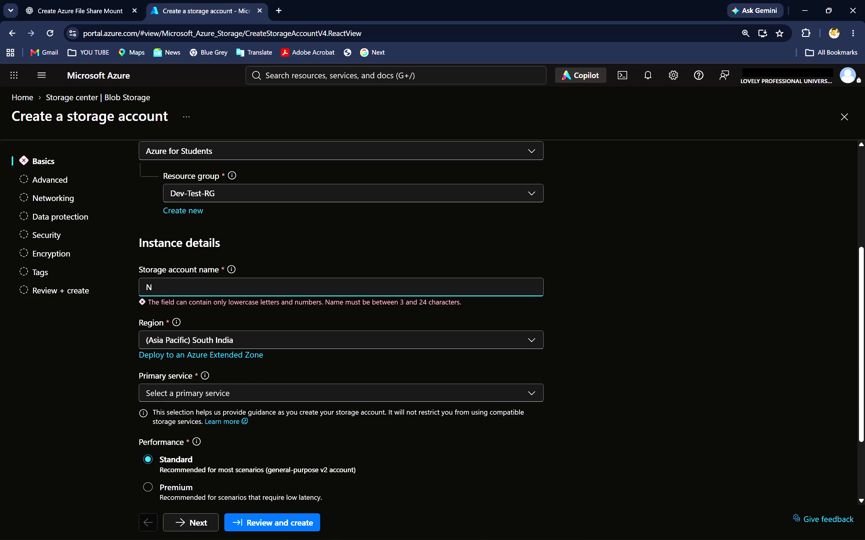
text(aresh)
text(SA)
key(BackSpace)
key(BackSpace)
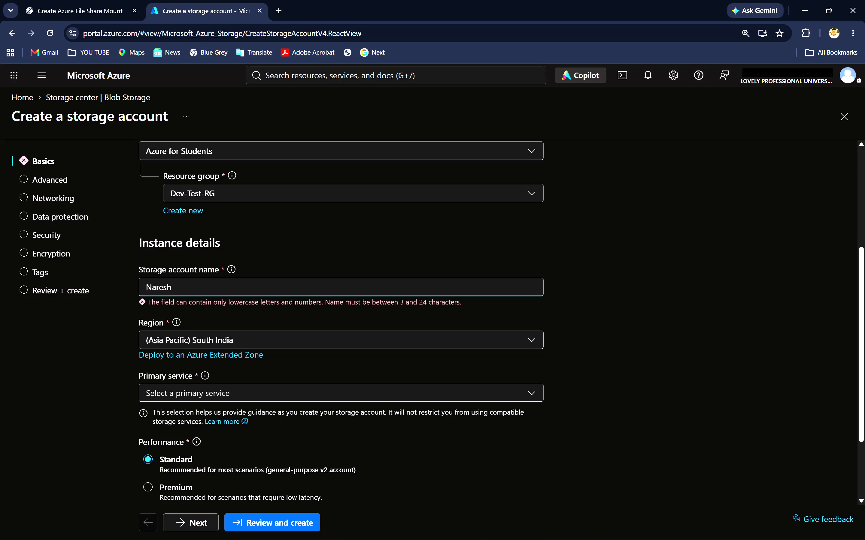
text(sa)
scroll(191, 331, down, 1)
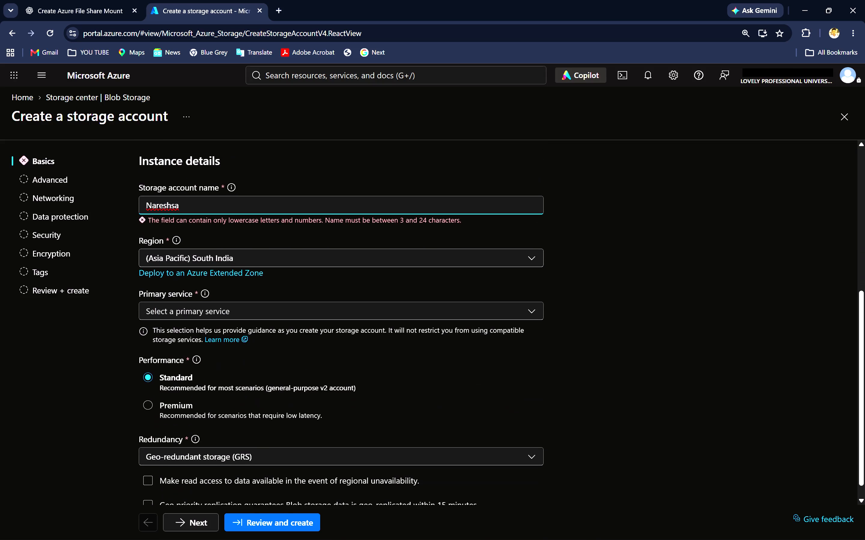
scroll(191, 331, down, 2)
key(Left)
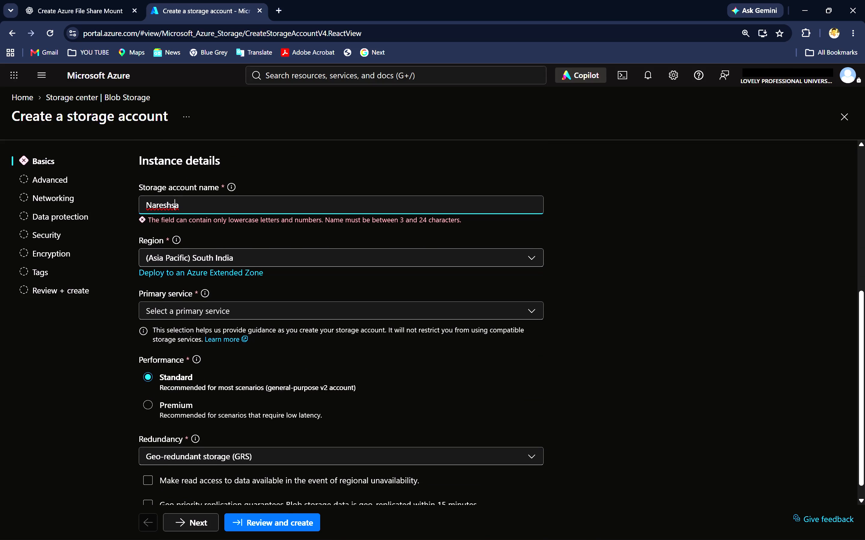
key(Left)
key(Left)
key(Left)
key(Left)
key(Left)
key(Left)
key(BackSpace)
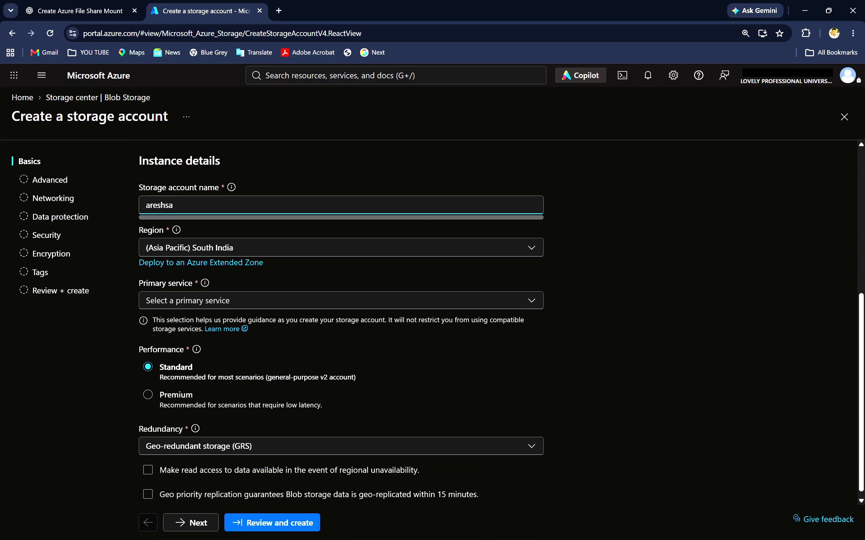
key(n)
key(Right)
key(Right)
key(Right)
key(Right)
key(Right)
key(Right)
key(Right)
key(Right)
key(Right)
key(Right)
key(Right)
key(Right)
key(Right)
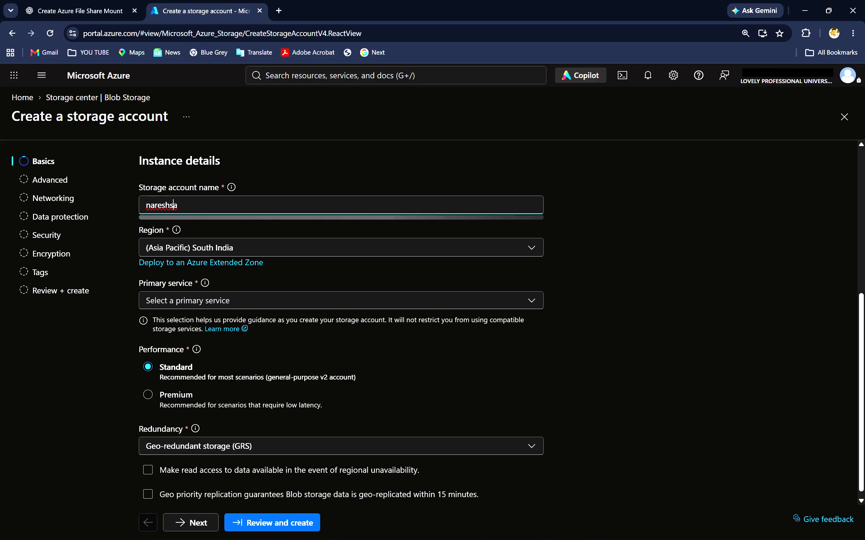
Set the storage account's region to (Asia Pacific) Korea Central.
scroll(191, 331, down, 1)
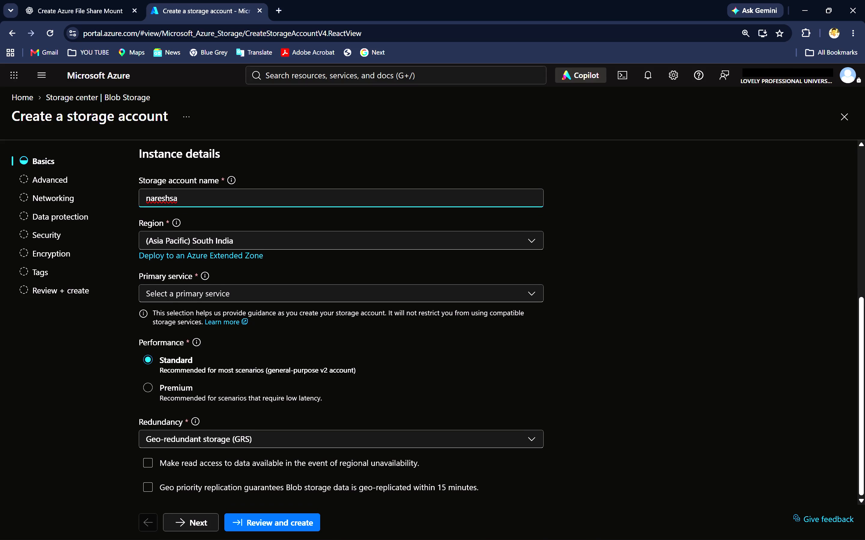
click(275, 243)
text(kore)
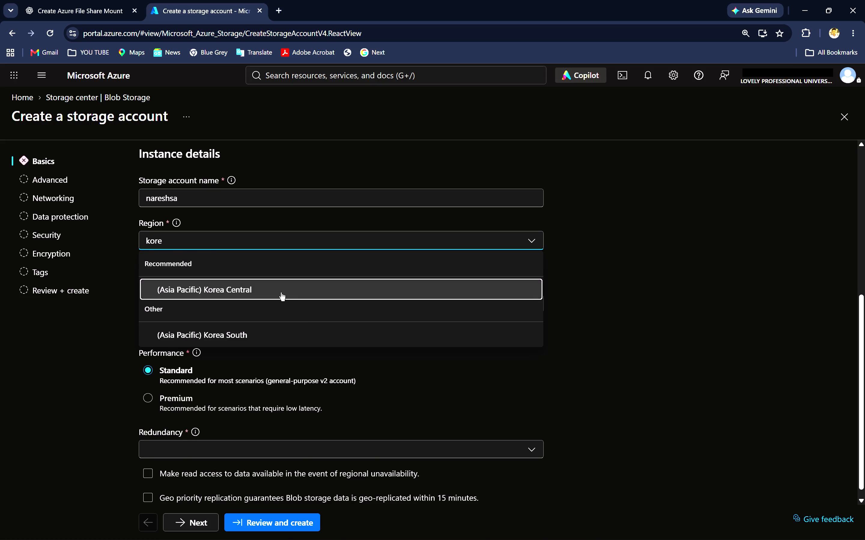
click(281, 292)
Choose Azure Files as the primary service of the new storage account.
scroll(281, 292, down, 1)
click(275, 297)
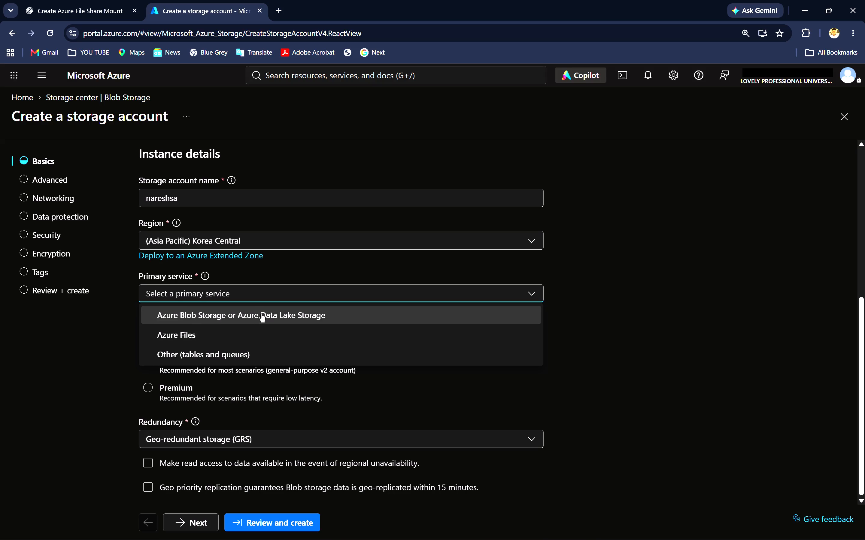
click(261, 334)
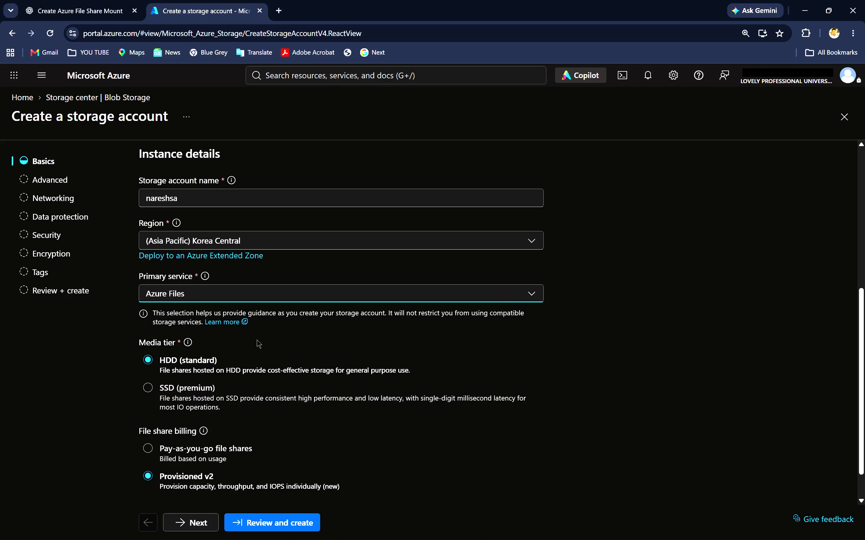
Keep the remaining storage account settings, go to the review stage, and create the storage account.
scroll(257, 340, down, 2)
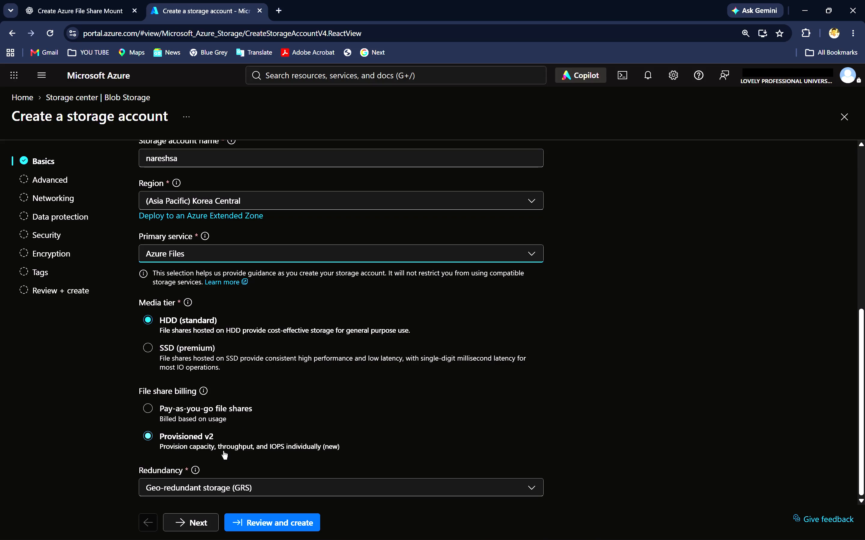
scroll(226, 429, down, 1)
scroll(218, 454, down, 5)
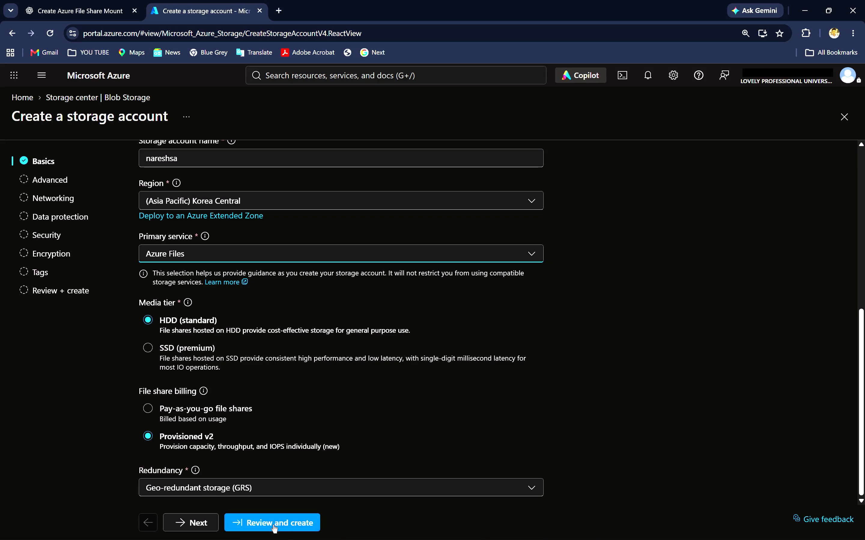
click(285, 529)
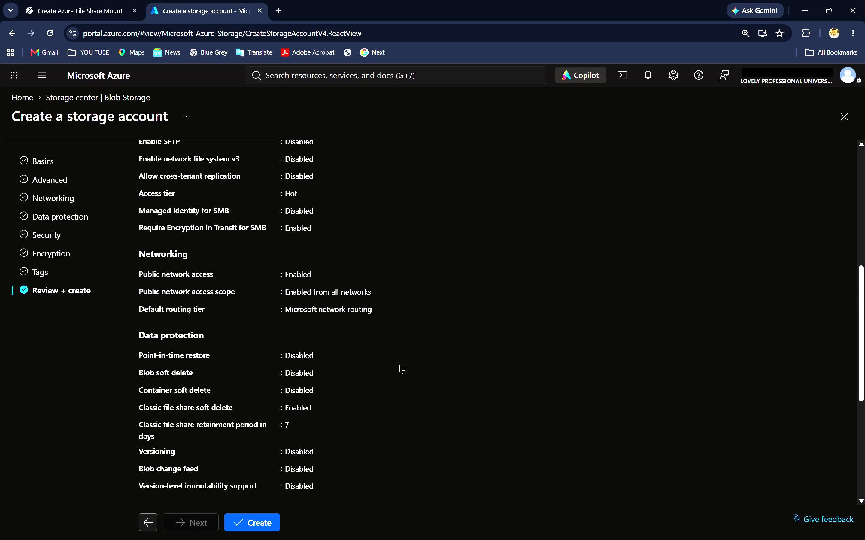
drag(255, 532, 262, 527)
click(262, 527)
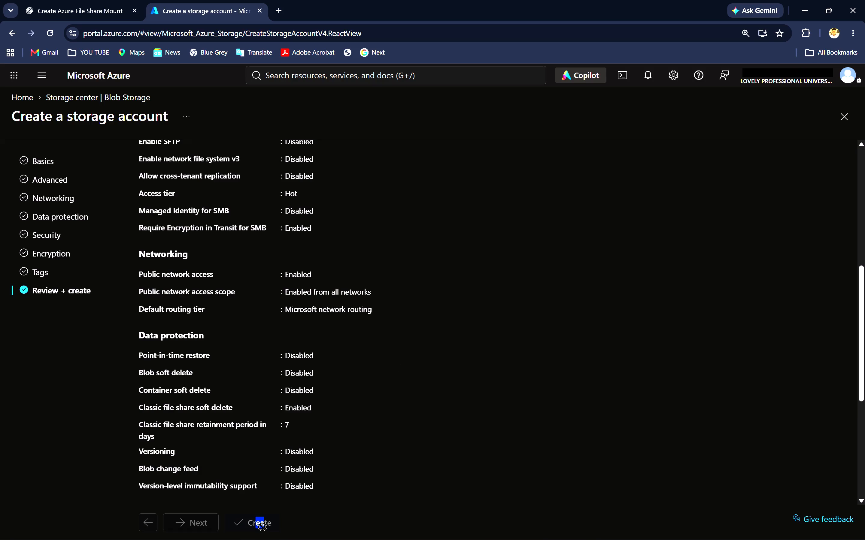
click(336, 489)
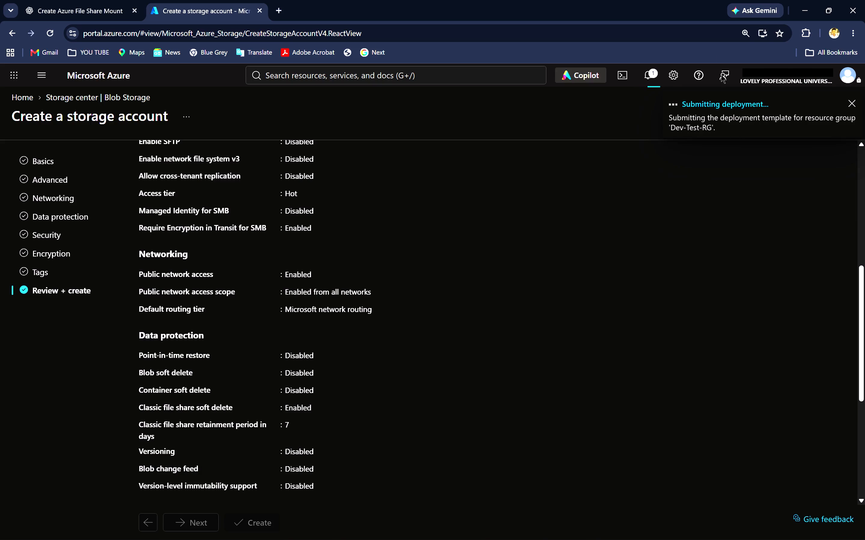
Open the notifications to follow the storage account's deployment.
click(650, 77)
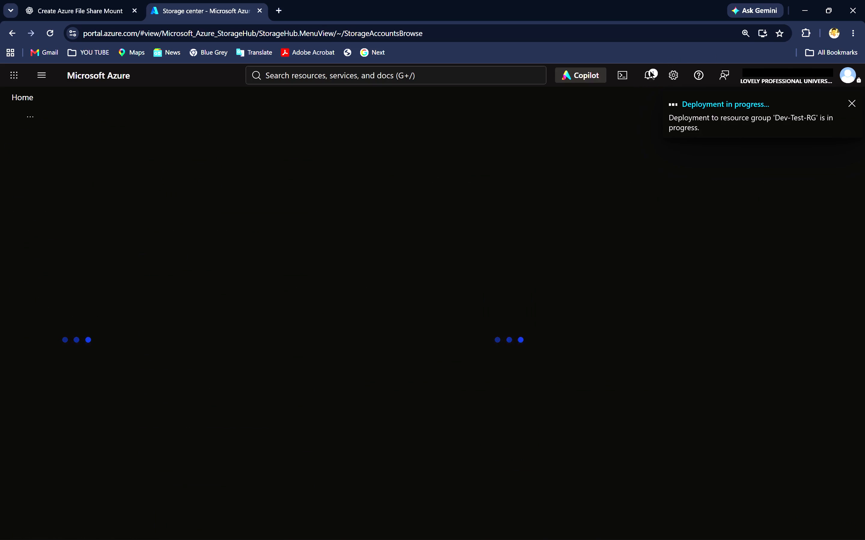
click(650, 72)
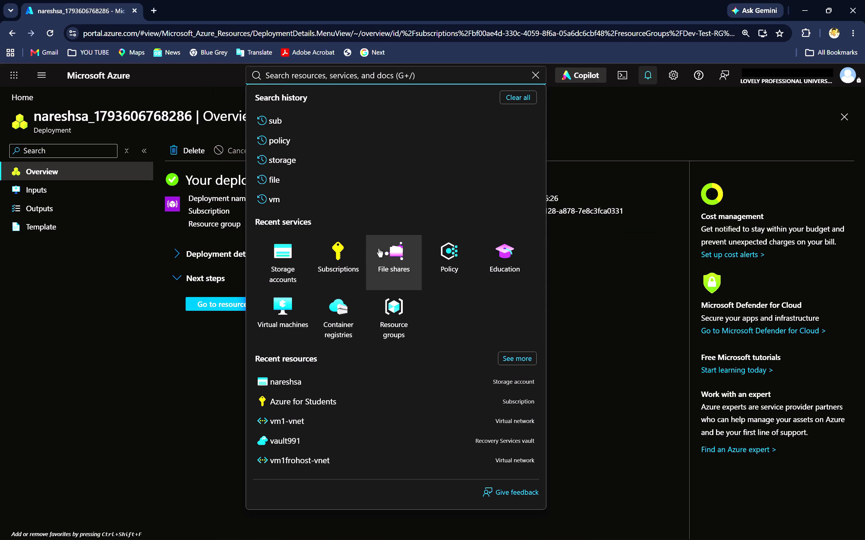
click(411, 264)
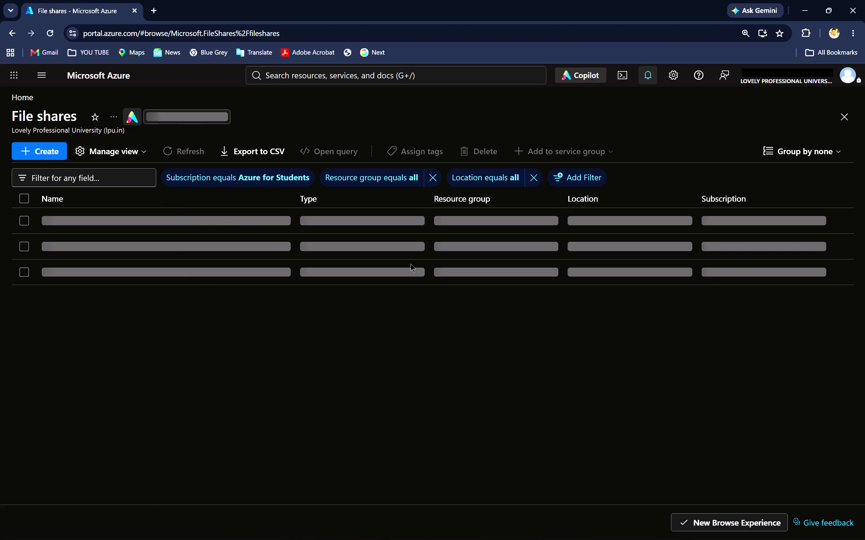
click(442, 398)
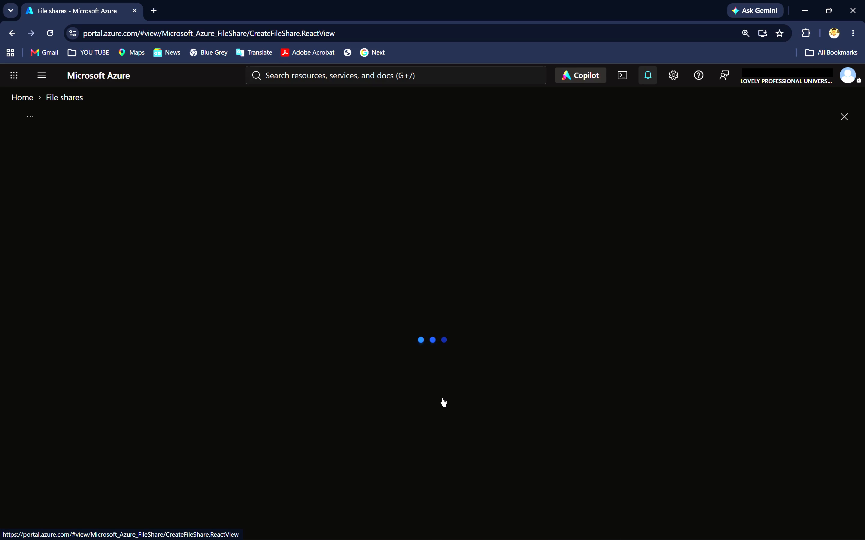
Name the new file share nareshfs, using only lowercase letters.
scroll(256, 269, down, 2)
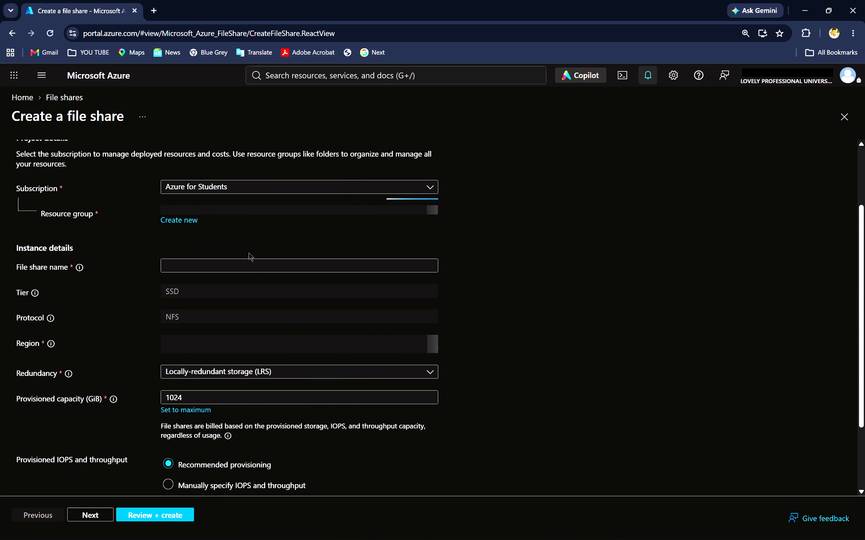
click(219, 270)
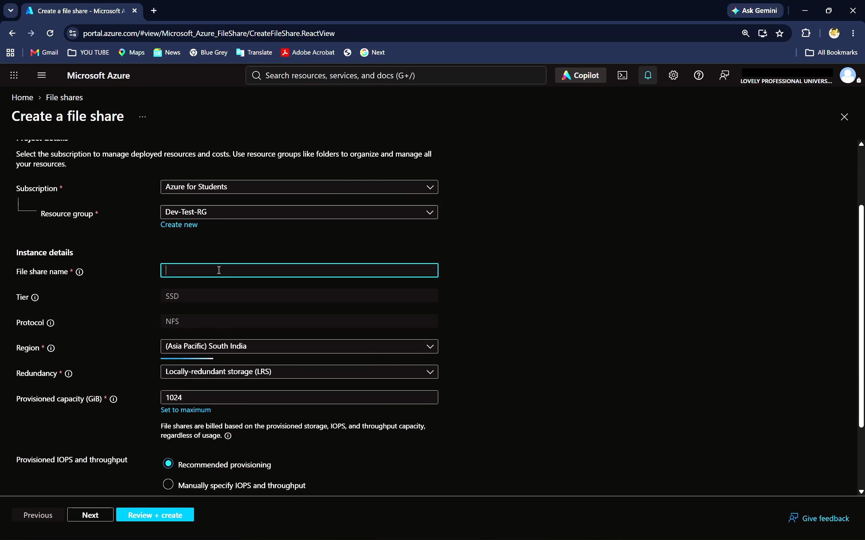
text(Na)
key(BackSpace)
key(BackSpace)
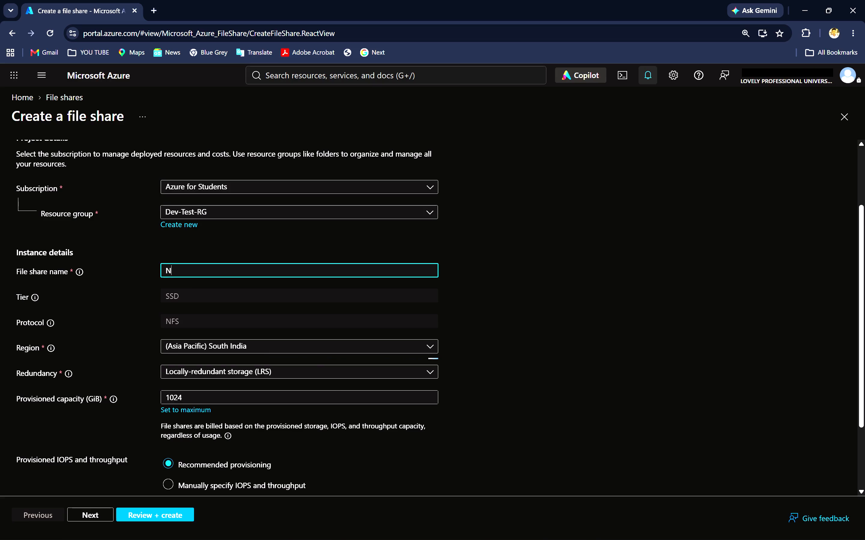
key(BackSpace)
text(naresh)
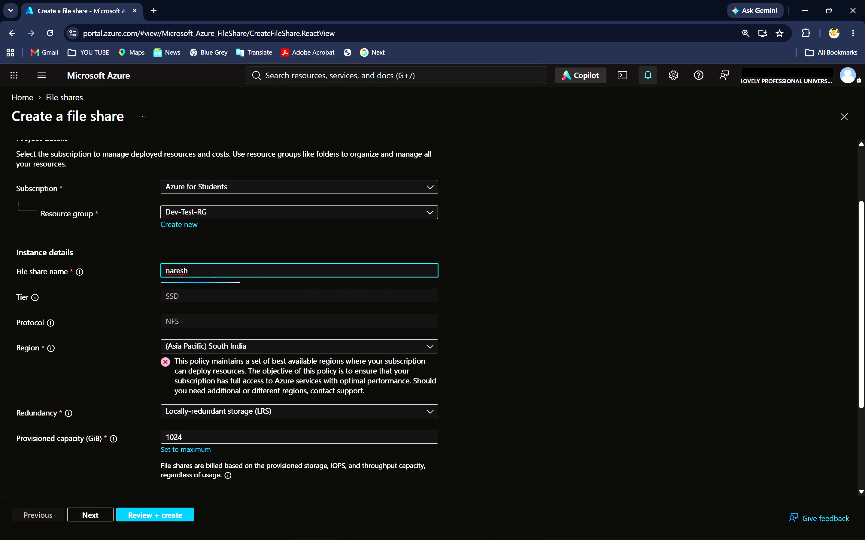
text(fs)
Set the file share's region to (Asia Pacific) Korea Central, filtering the available regions by "korea".
scroll(217, 299, down, 2)
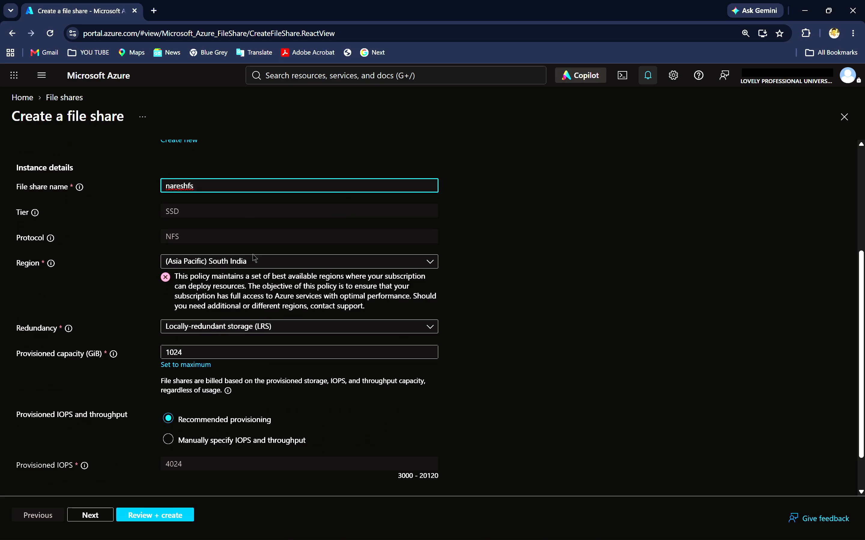
click(254, 256)
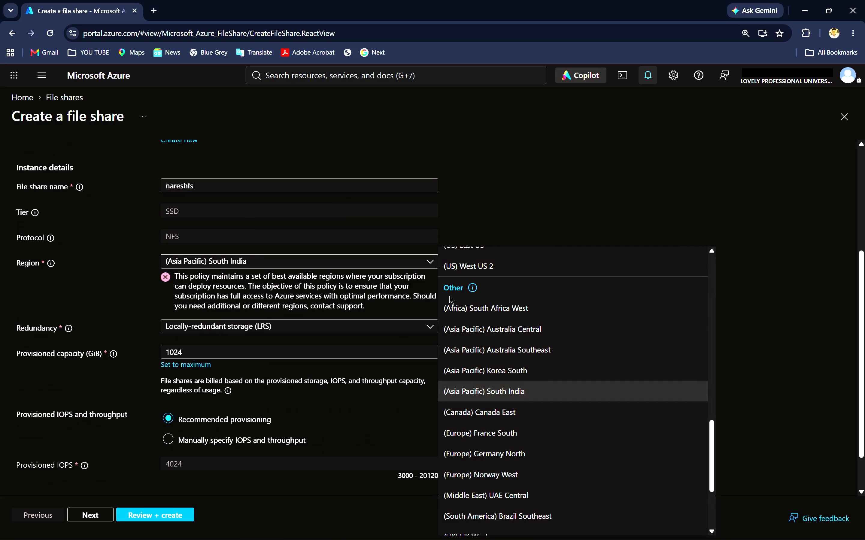
text(ko)
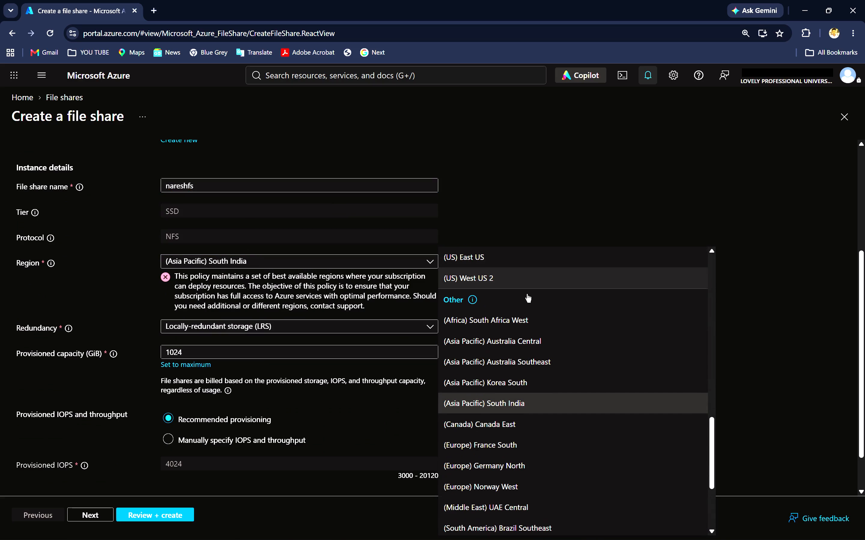
scroll(527, 308, up, 2)
scroll(530, 277, up, 4)
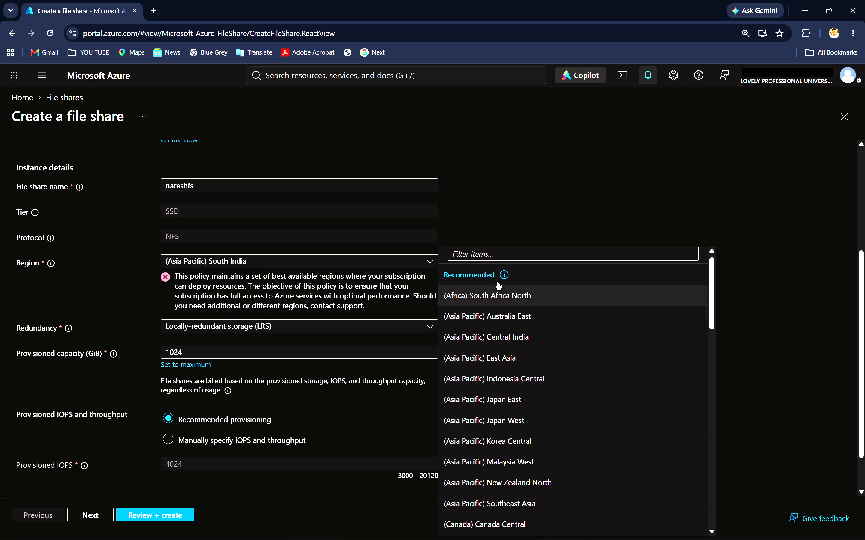
click(501, 259)
text(korea)
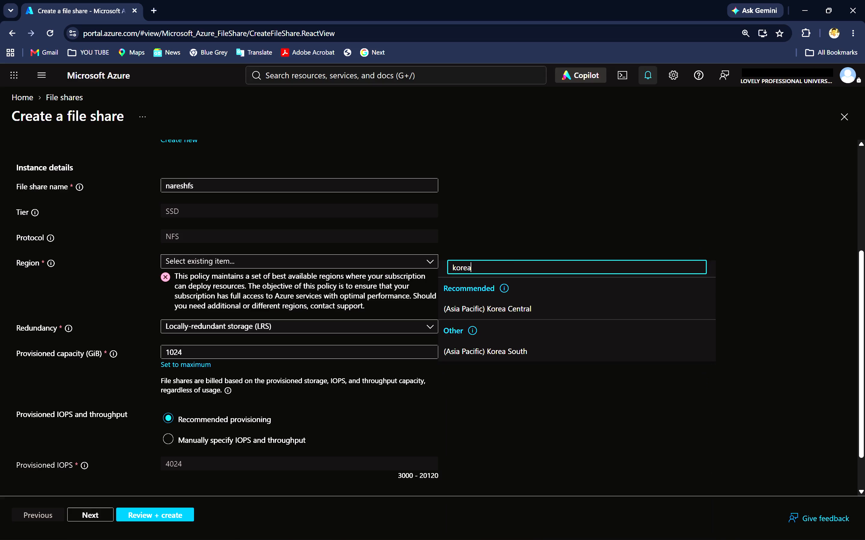
click(598, 313)
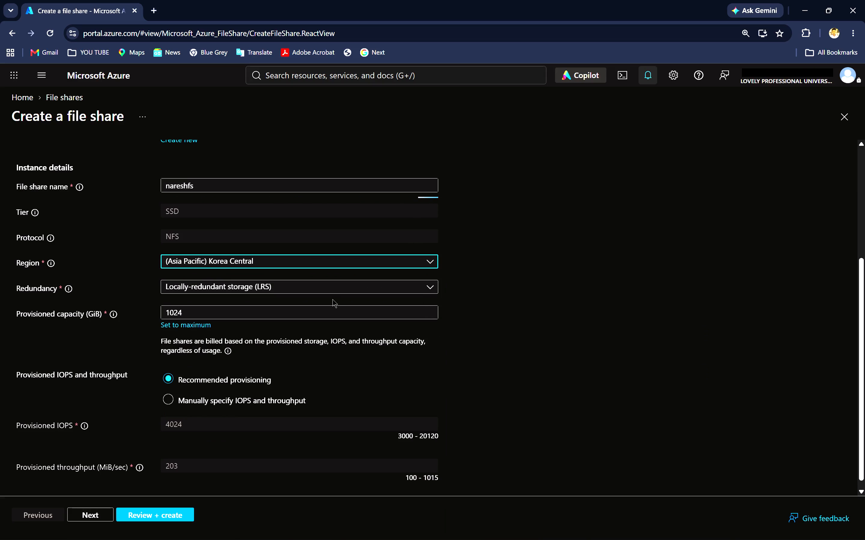
Check the redundancy and provisioning settings, keep Locally-redundant storage (LRS), and send the file share configuration for review and validation.
click(330, 290)
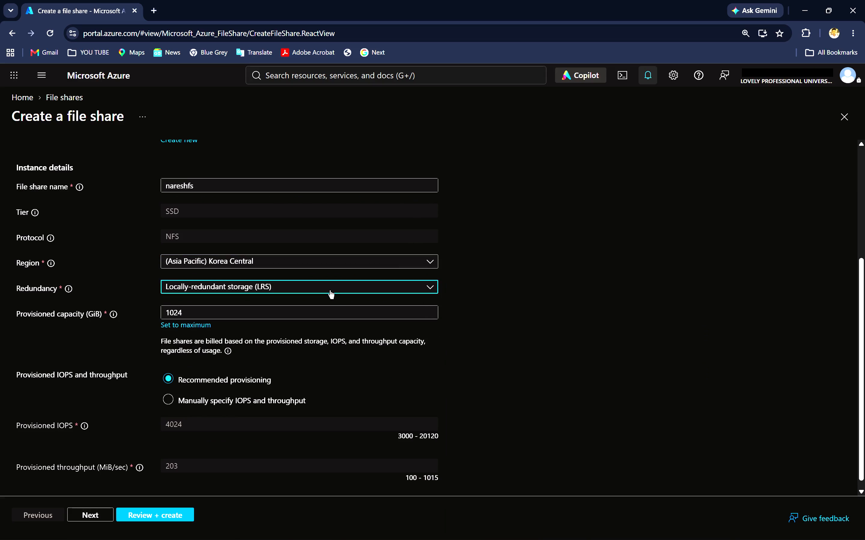
click(330, 290)
scroll(325, 319, down, 1)
scroll(325, 319, right, 1)
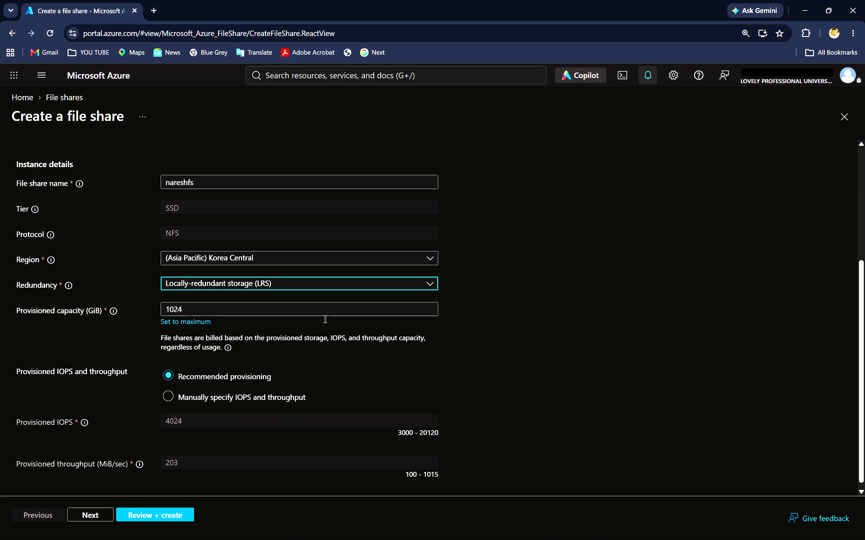
scroll(325, 319, right, 2)
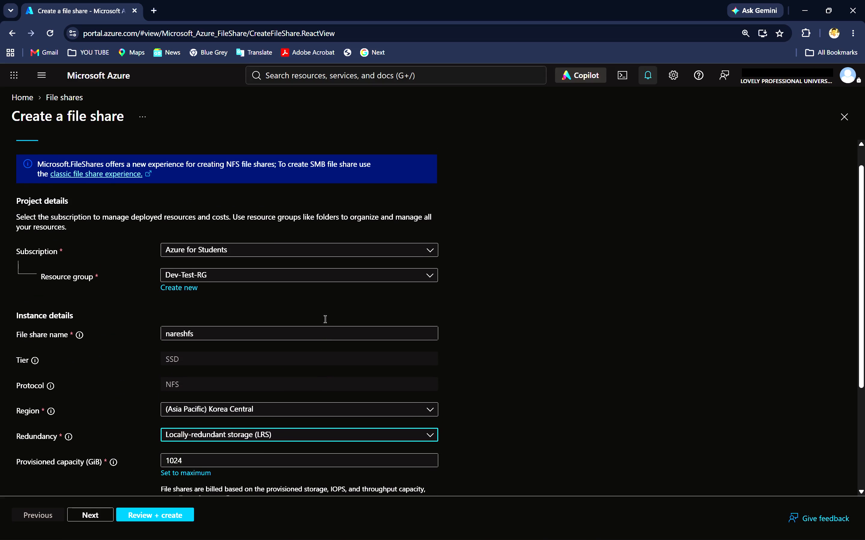
scroll(325, 319, right, 1)
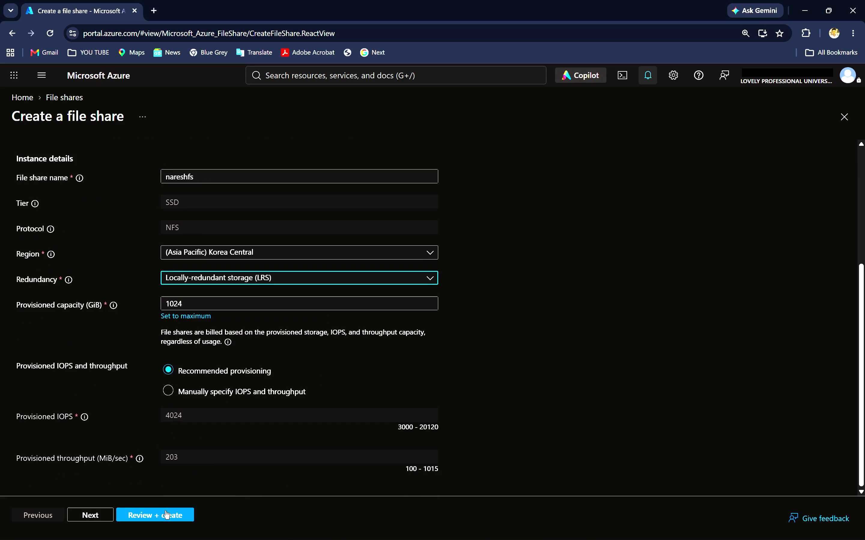
click(165, 513)
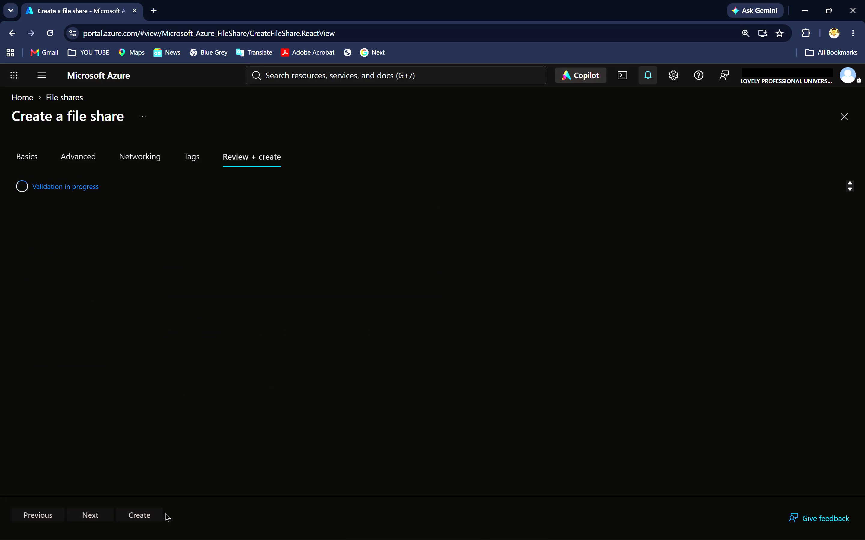
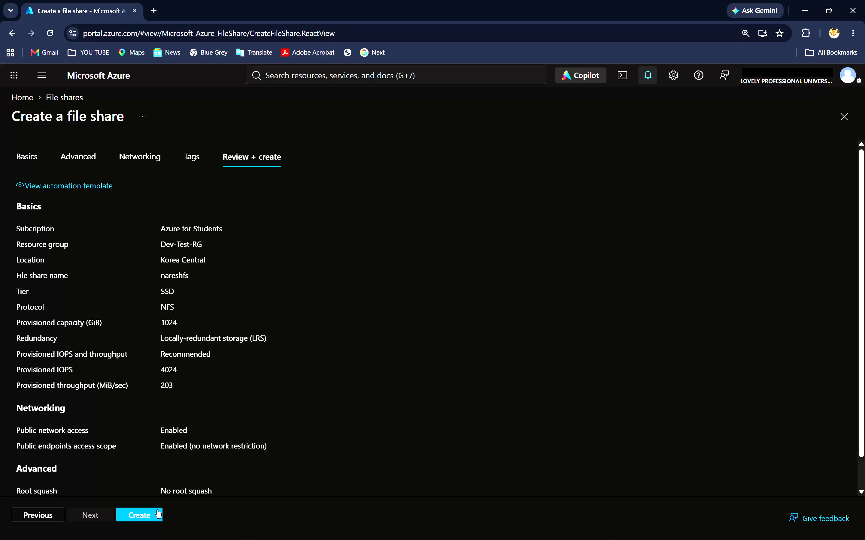
Review the nareshfs file share's configuration summary and follow the progress of its deployment to Dev-Test-RG.
scroll(266, 367, down, 1)
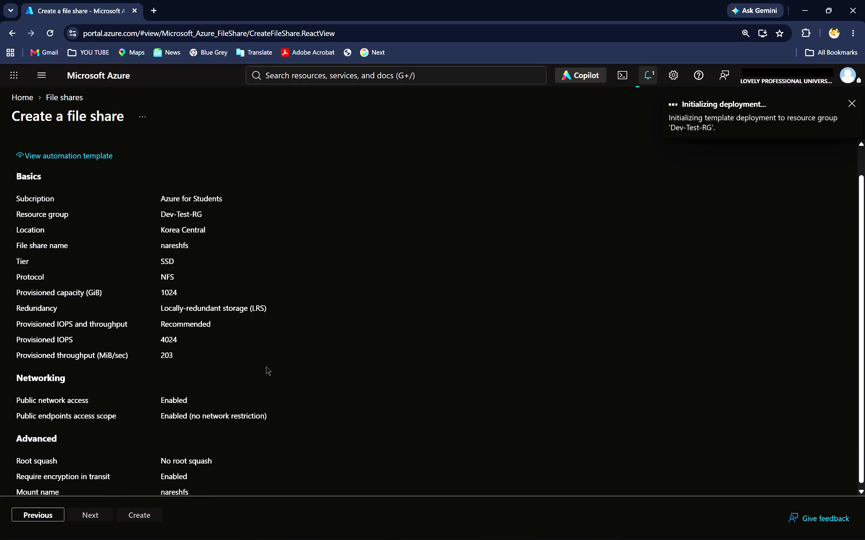
scroll(266, 367, down, 1)
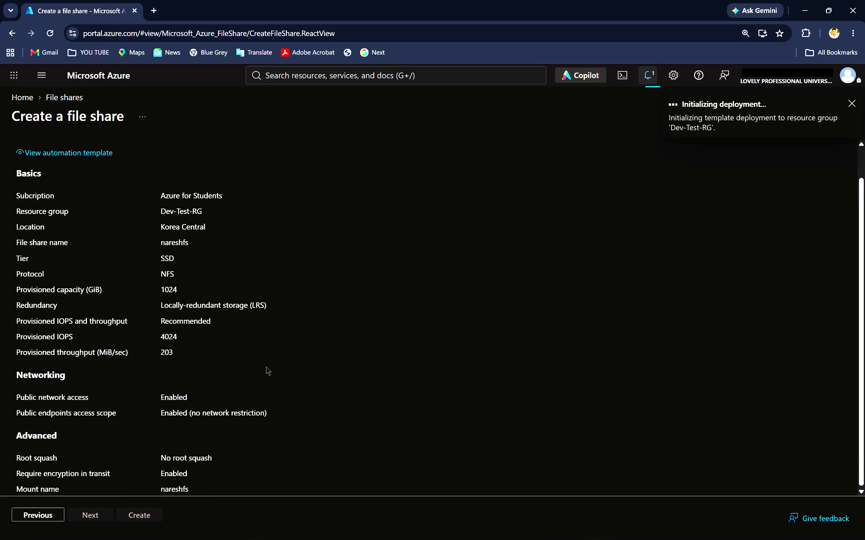
scroll(266, 367, down, 4)
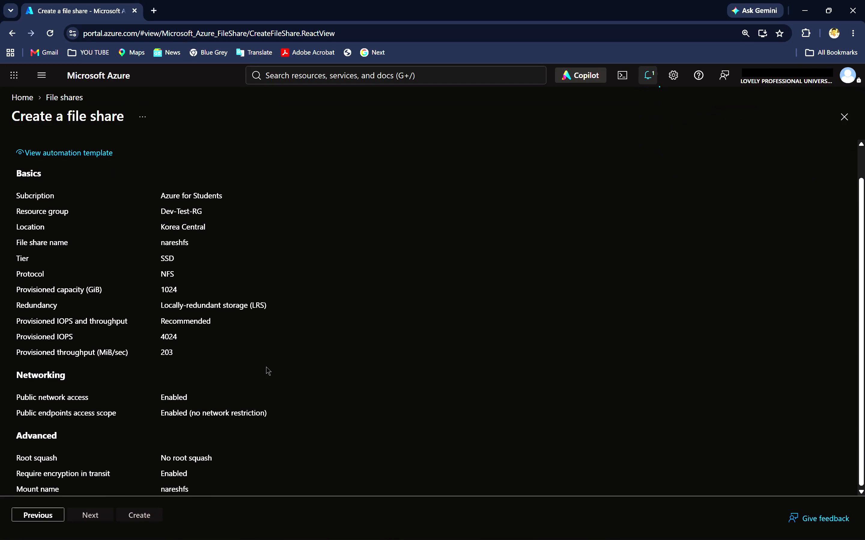
scroll(266, 367, down, 1)
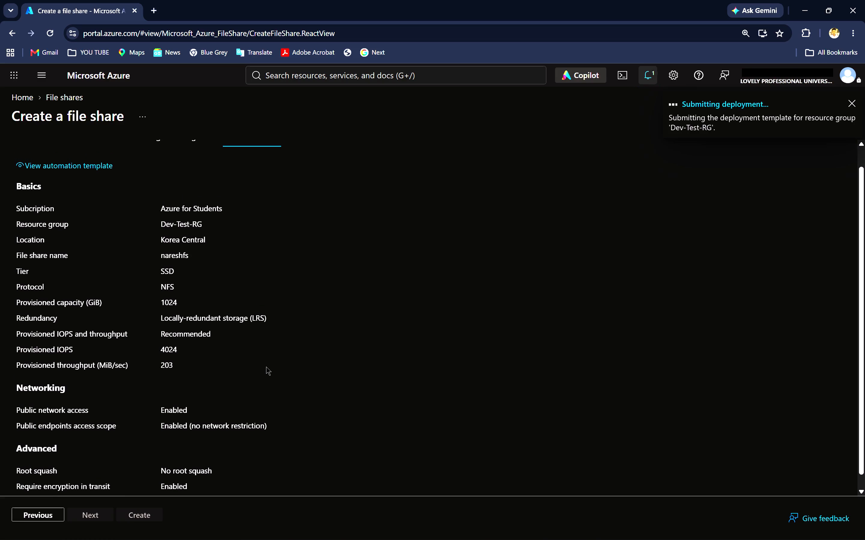
scroll(266, 367, down, 4)
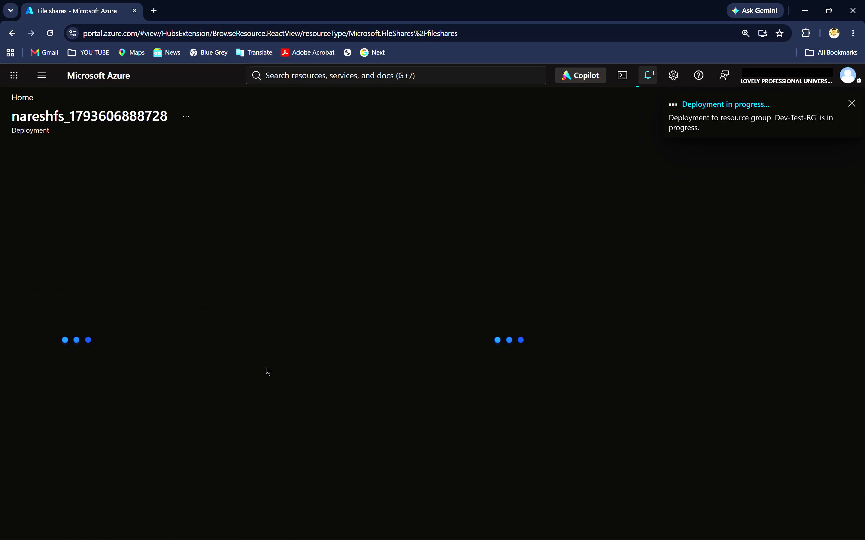
scroll(266, 367, down, 3)
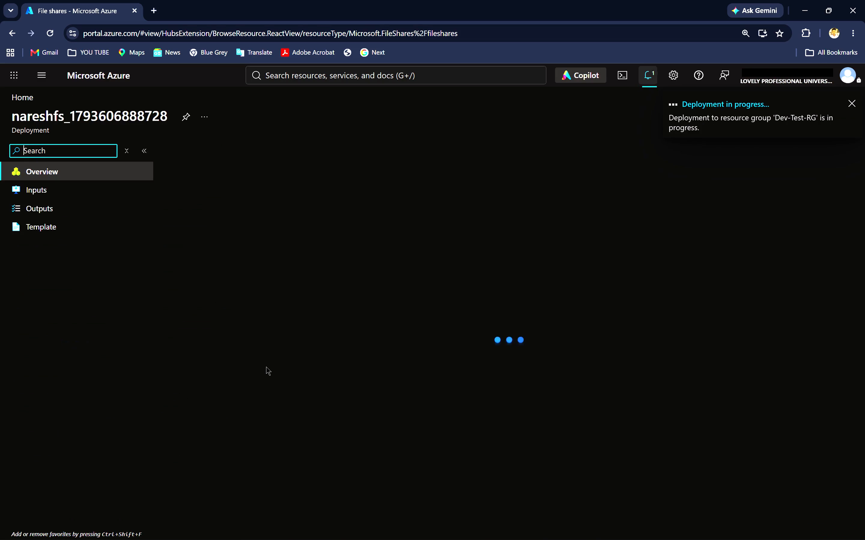
scroll(266, 367, down, 3)
scroll(266, 367, up, 1)
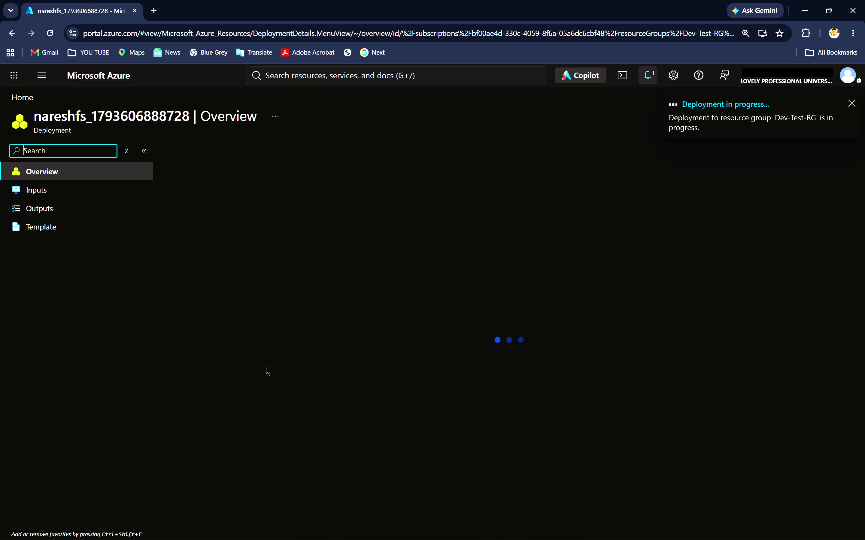
scroll(266, 367, up, 2)
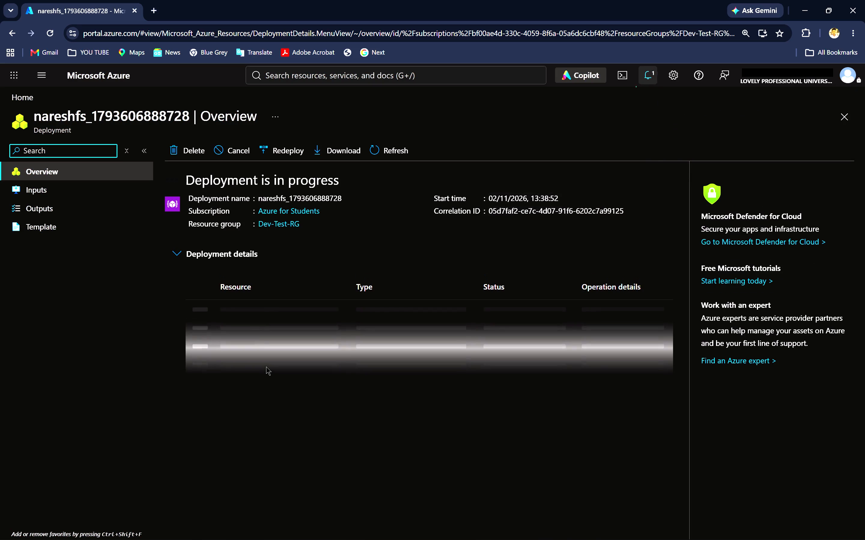
scroll(266, 367, up, 1)
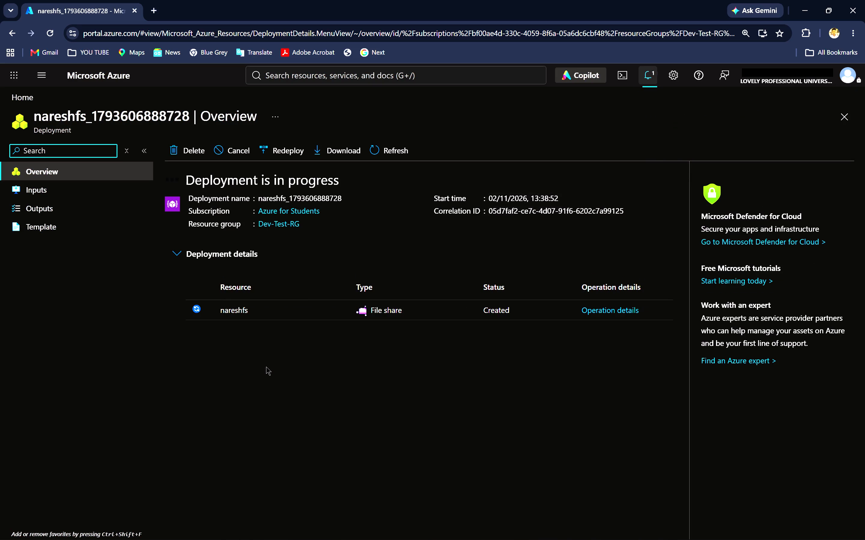
scroll(266, 367, down, 1)
key(alt+Tab)
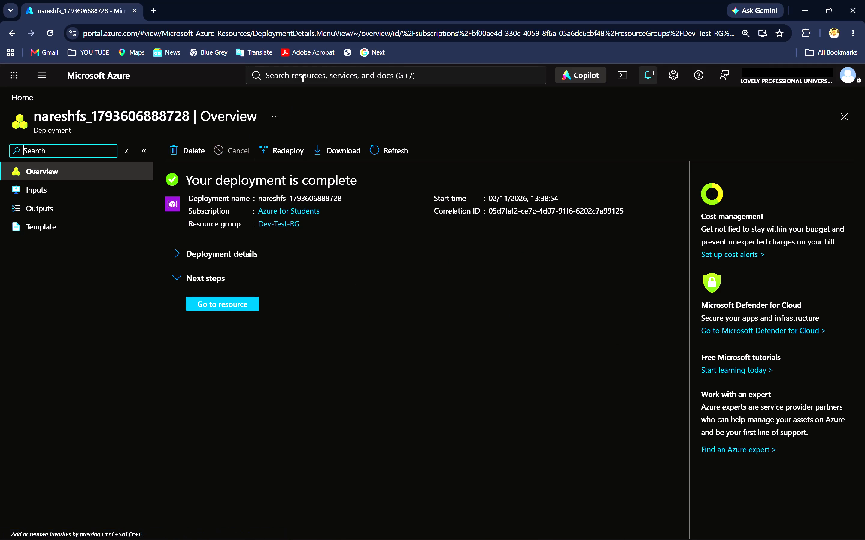
In the Azure portal, go to the Storage accounts service and open Azure Files under File storage in Storage center.
click(303, 78)
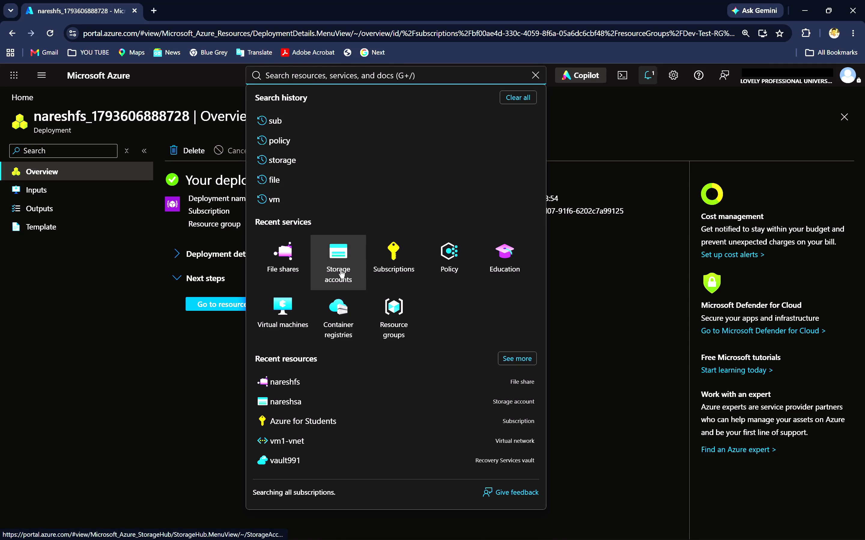
click(342, 269)
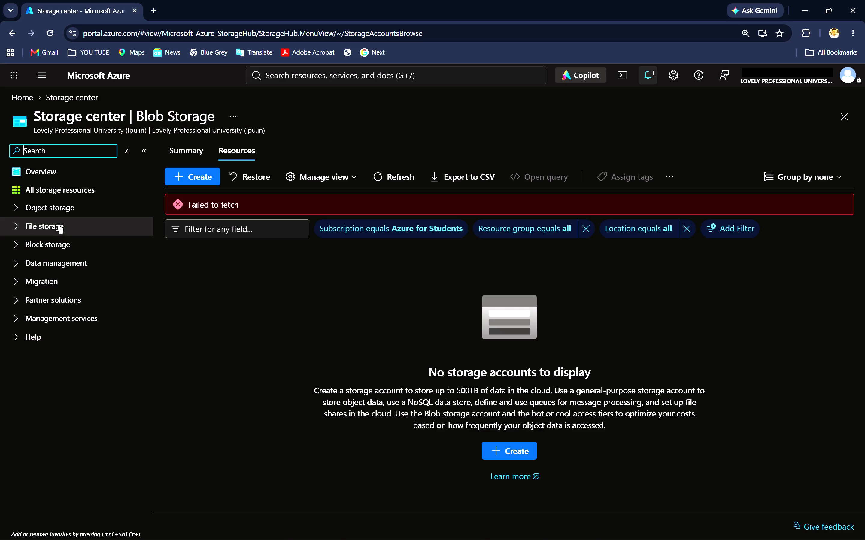
click(62, 213)
click(64, 240)
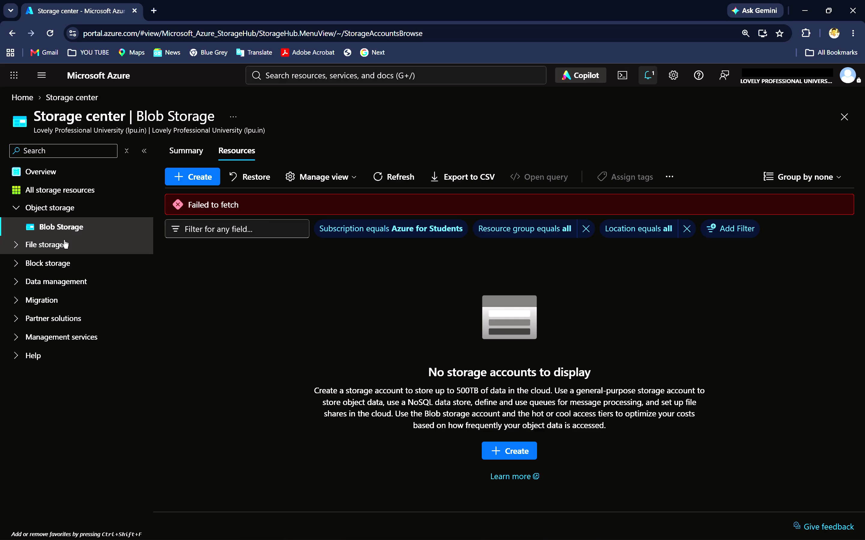
click(68, 265)
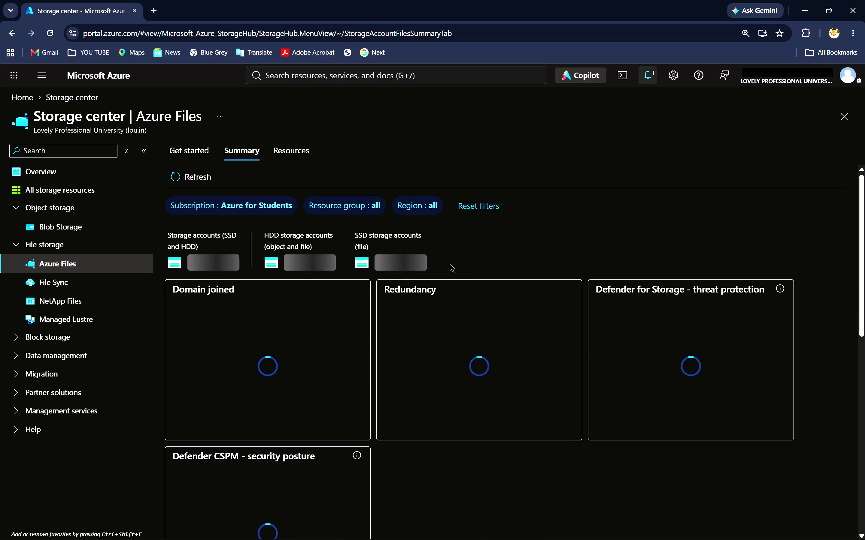
Look through the Azure Files summary charts and regional distribution, and open the list of its resources.
scroll(462, 270, up, 1)
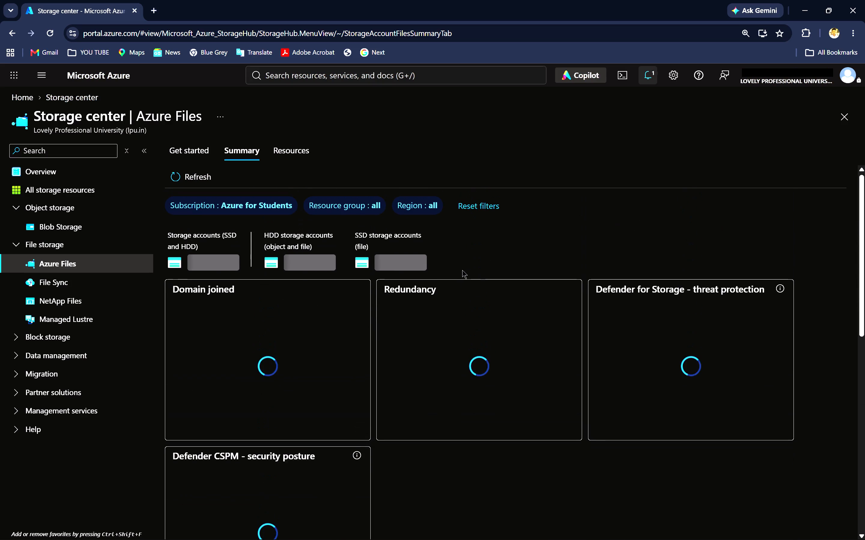
scroll(462, 270, up, 1)
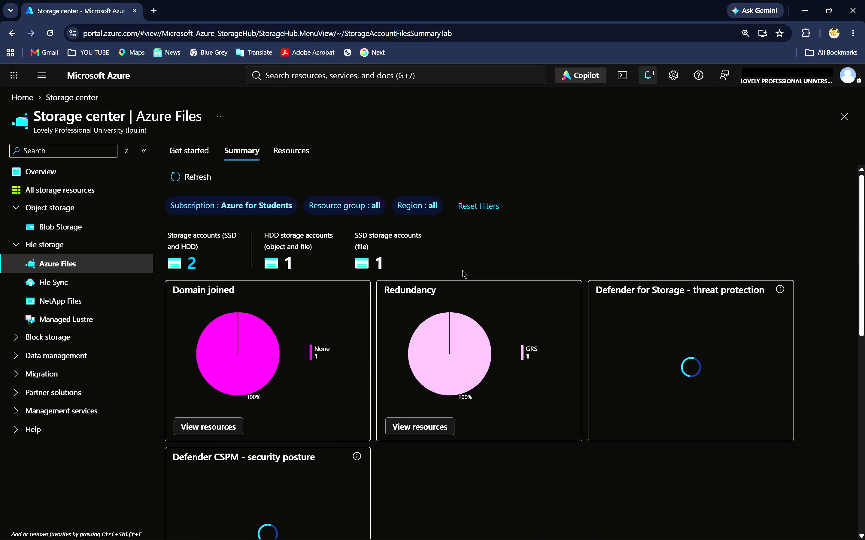
scroll(462, 270, down, 2)
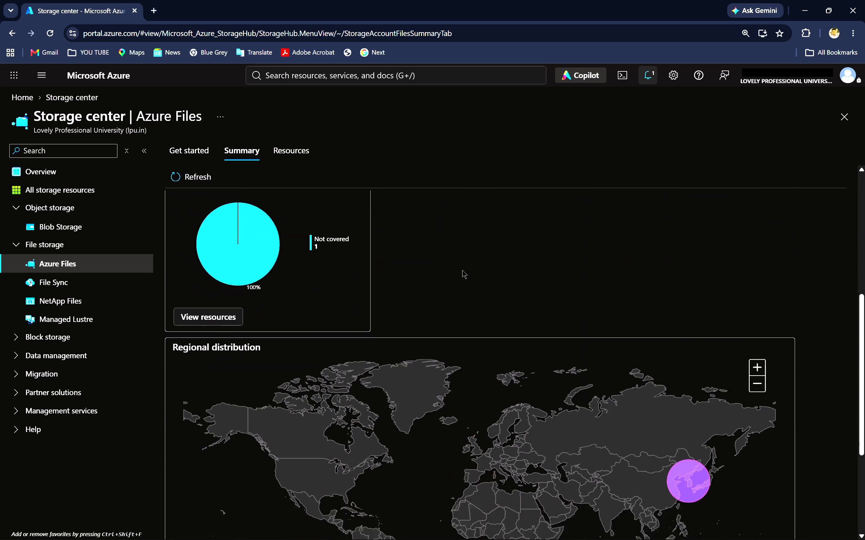
scroll(462, 270, down, 2)
scroll(462, 270, up, 1)
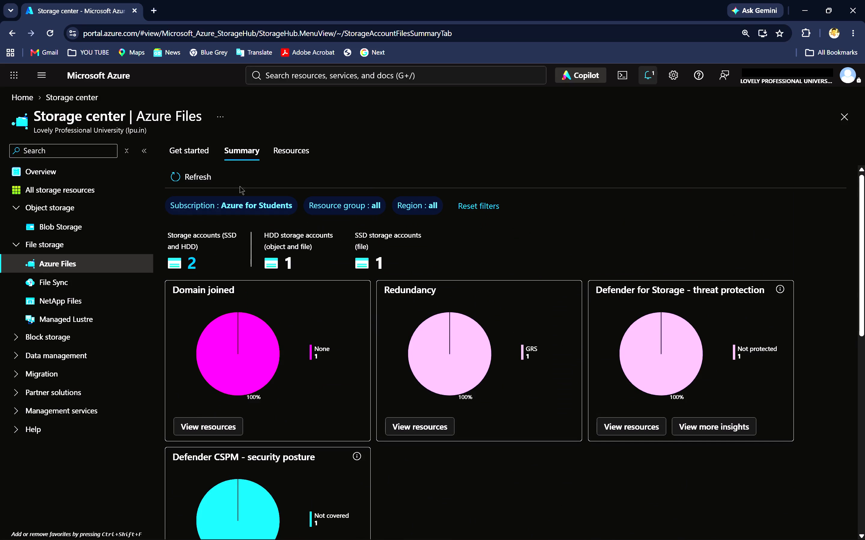
click(285, 157)
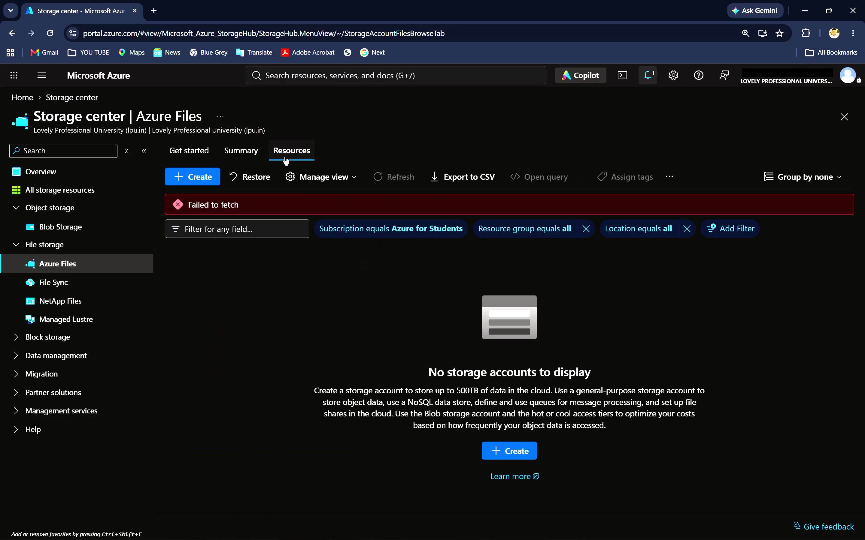
Reload the Azure Files resources list by revisiting the summary, and open the nareshsa storage account.
click(246, 146)
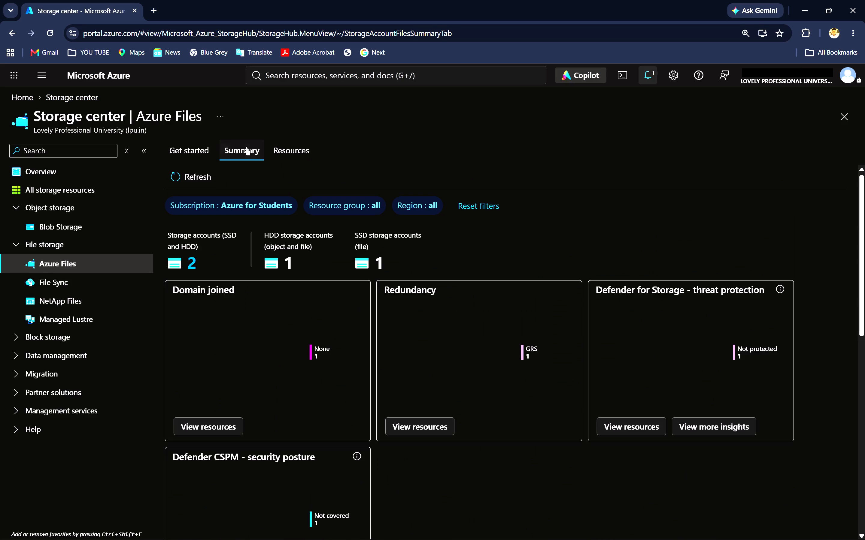
click(279, 146)
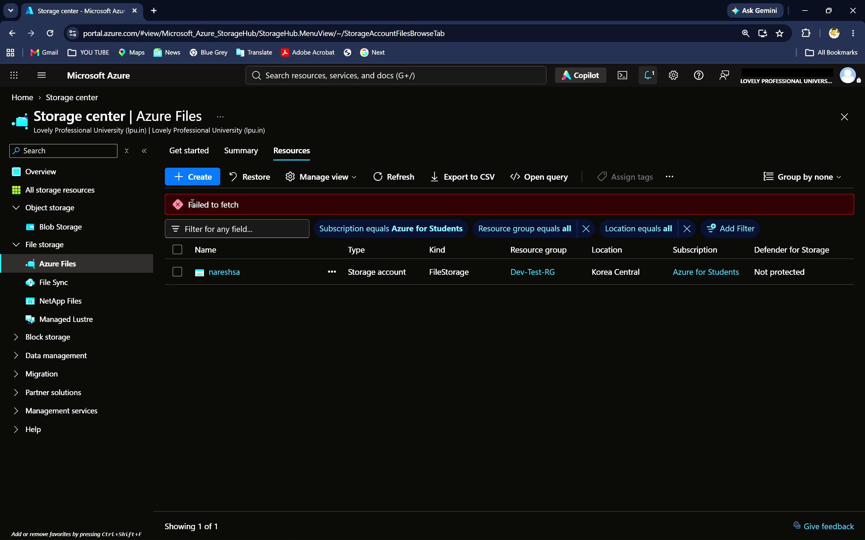
drag(240, 205, 165, 199)
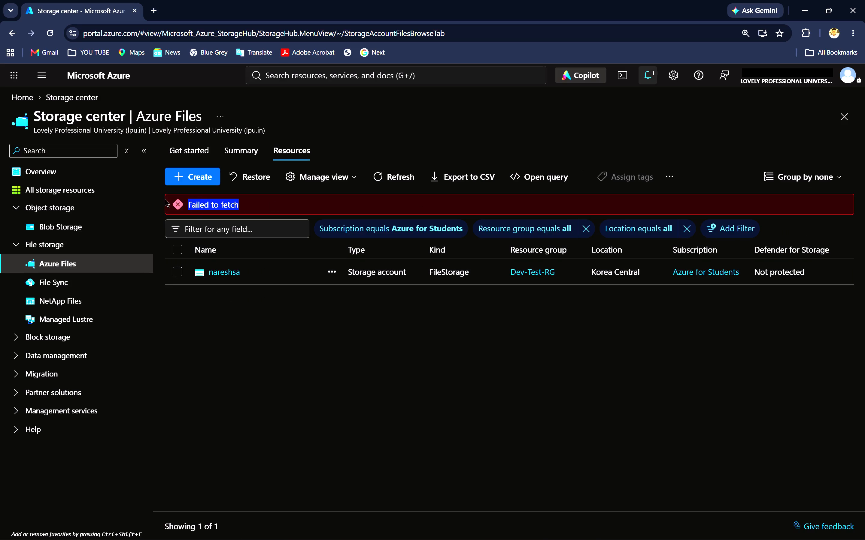
click(221, 314)
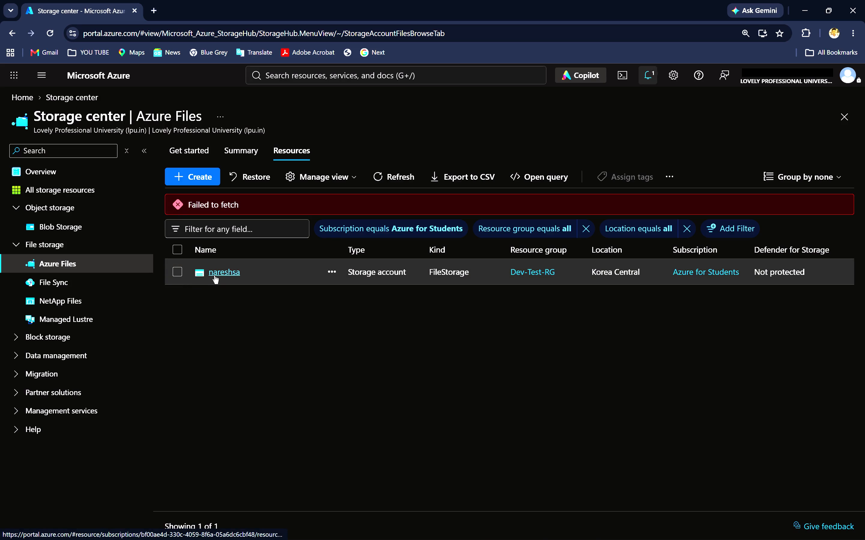
click(215, 275)
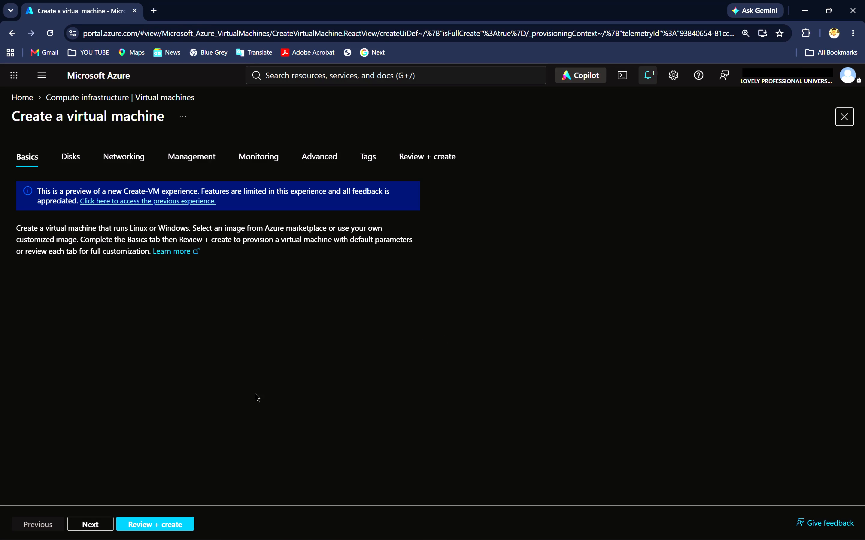
scroll(200, 309, down, 1)
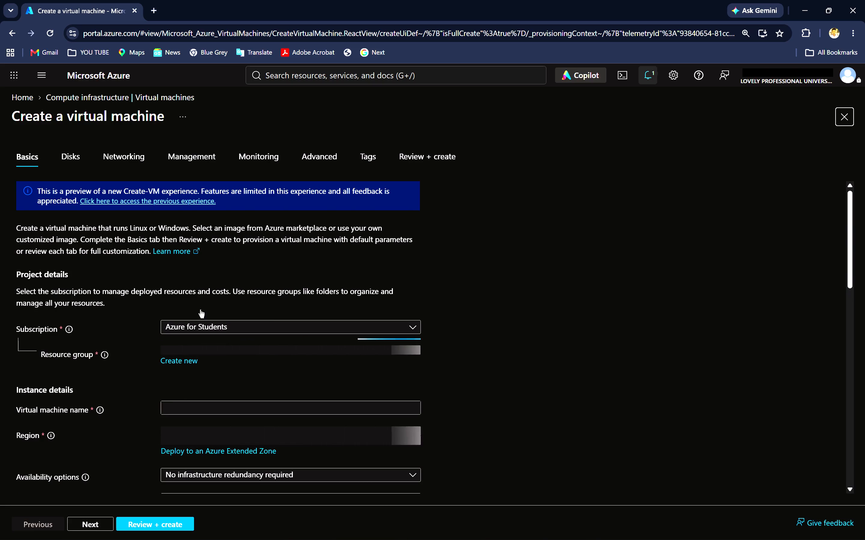
scroll(200, 309, down, 1)
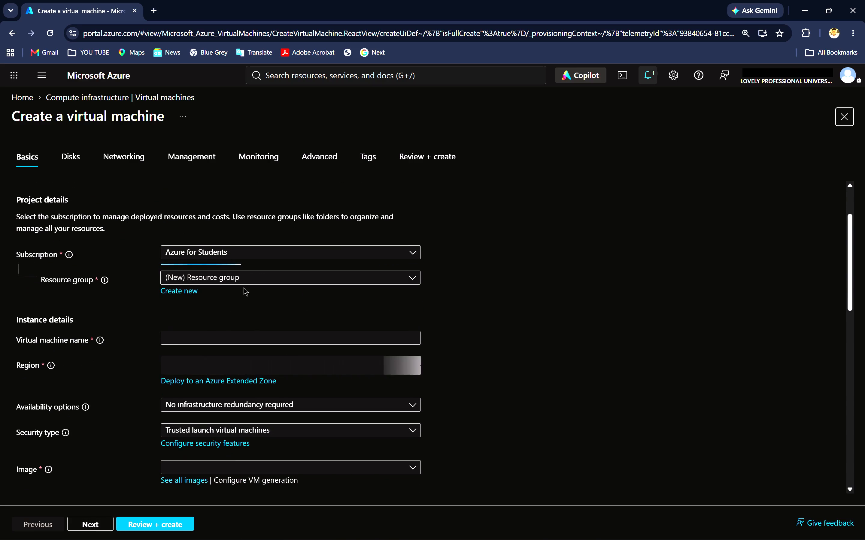
scroll(244, 287, up, 5)
scroll(244, 287, down, 2)
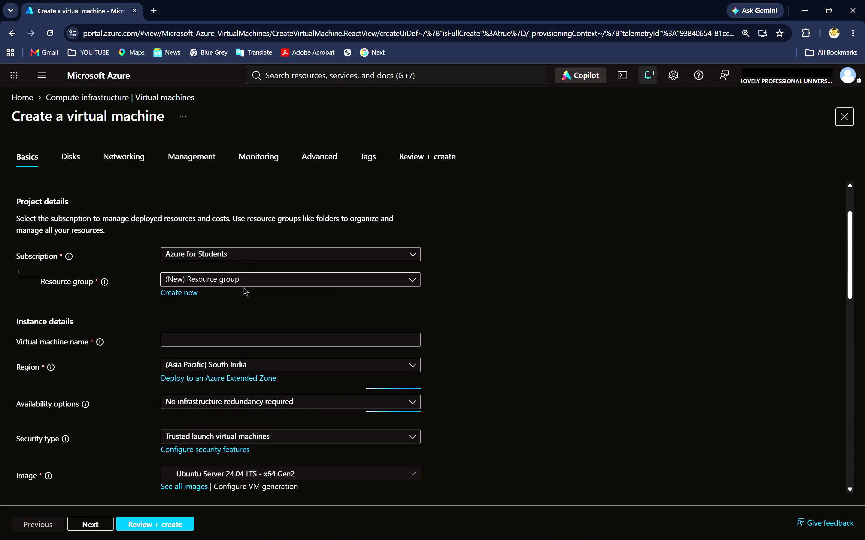
click(247, 280)
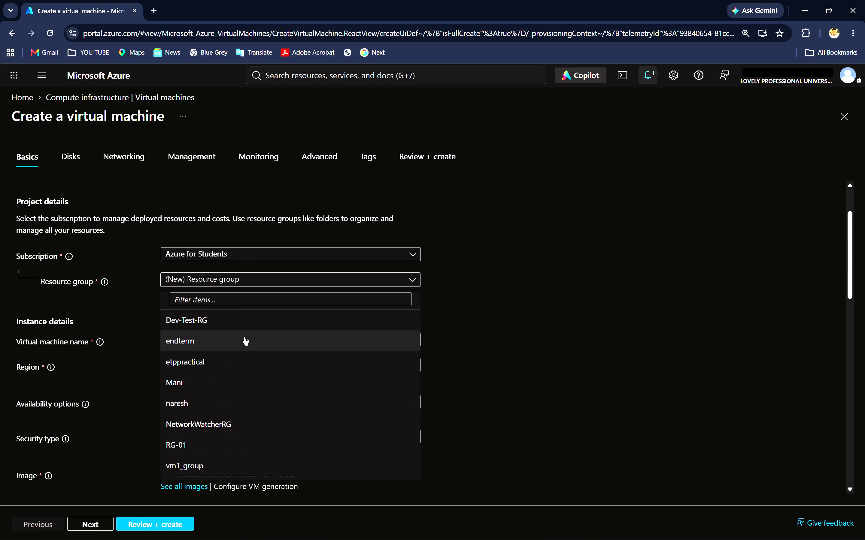
click(239, 322)
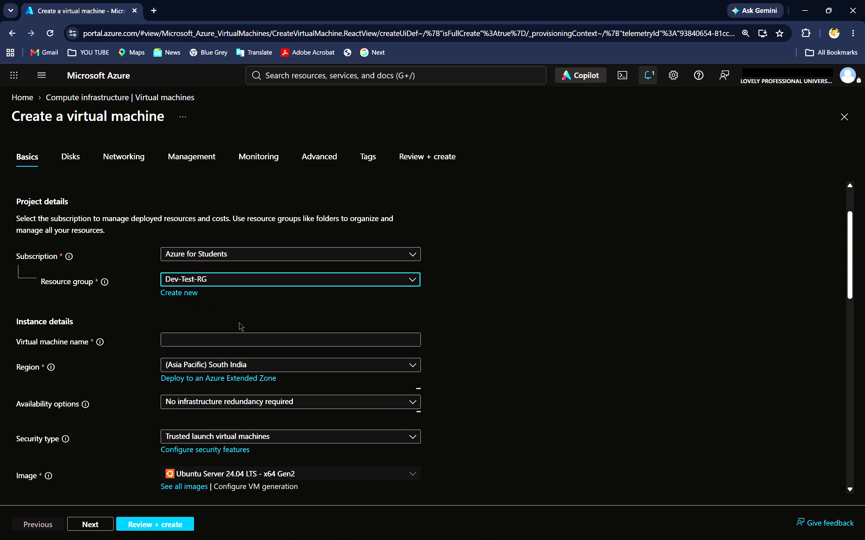
Name the virtual machine nareshvm in the instance details.
scroll(239, 322, down, 1)
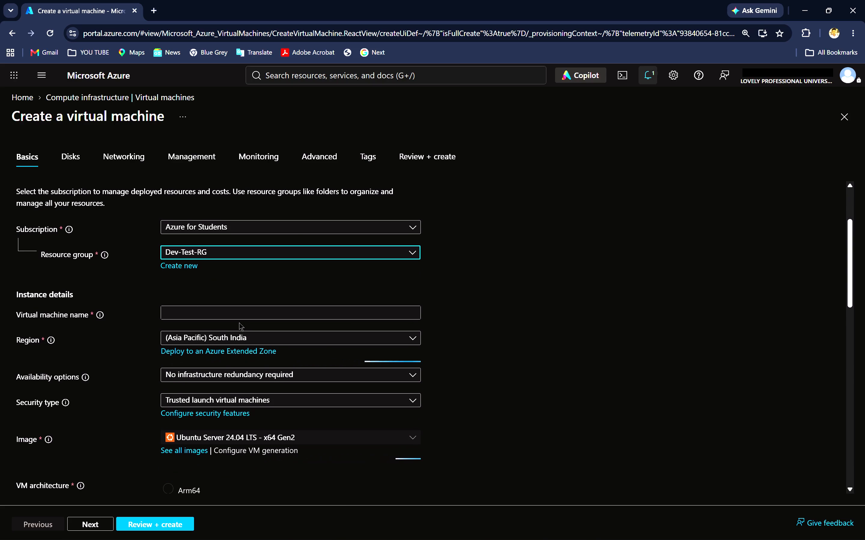
scroll(239, 322, down, 1)
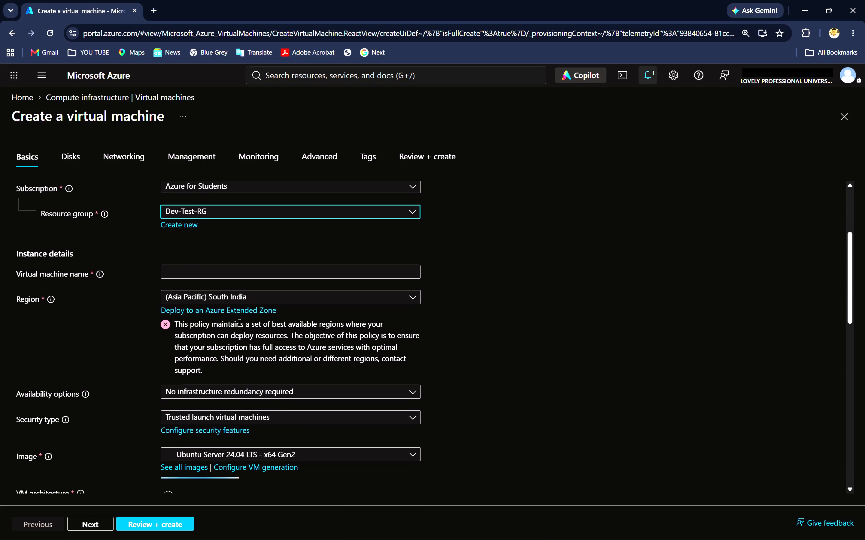
scroll(239, 322, down, 1)
click(185, 269)
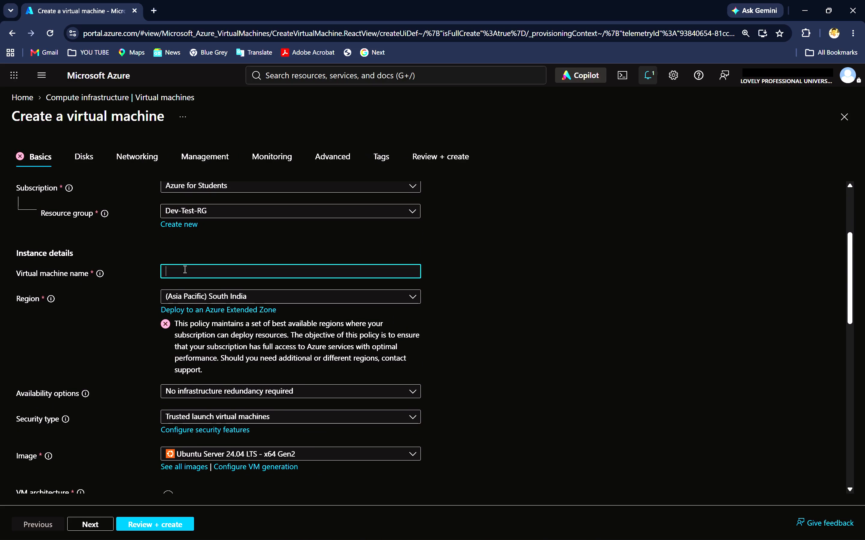
text(Naresh)
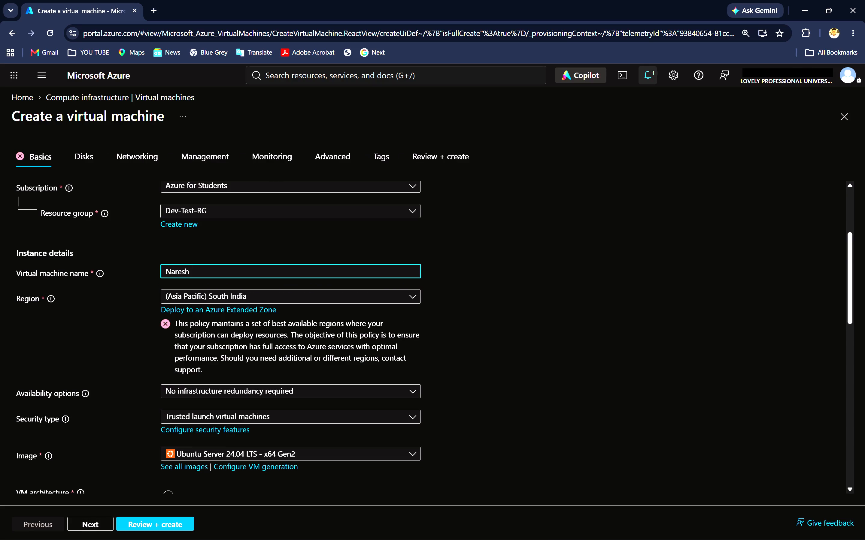
text(vm)
key(Left)
key(Left)
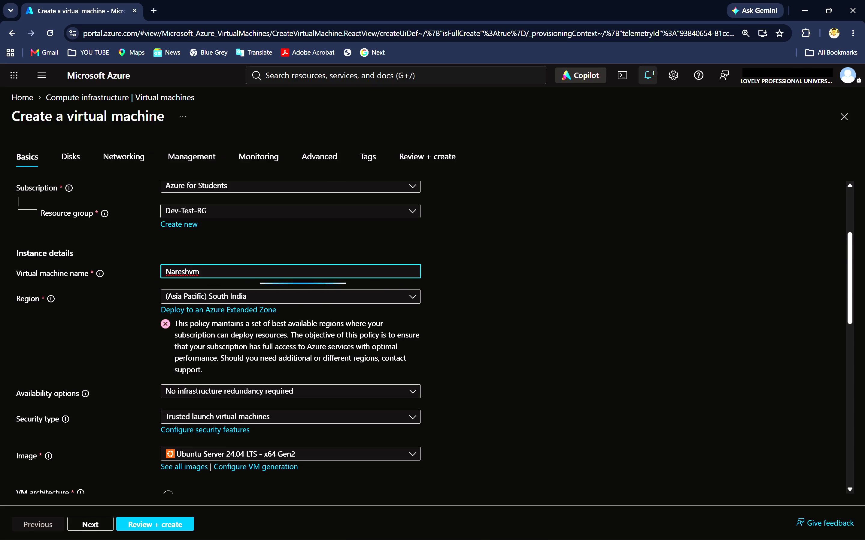
key(Left)
key(Left)
key(Left)
key(Left)
key(Left)
key(BackSpace)
key(n)
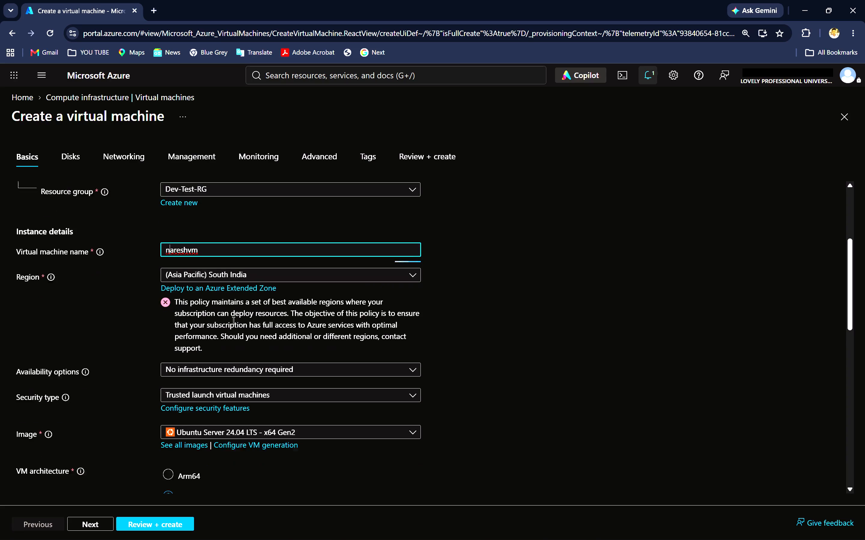
Set the virtual machine's region to (Asia Pacific) Korea Central, filtering the available regions with kore.
click(299, 213)
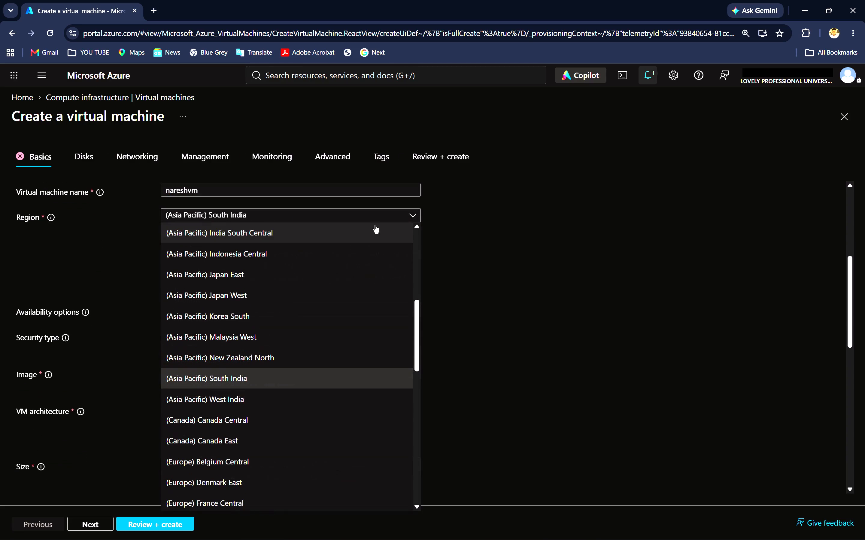
scroll(345, 241, up, 8)
click(332, 228)
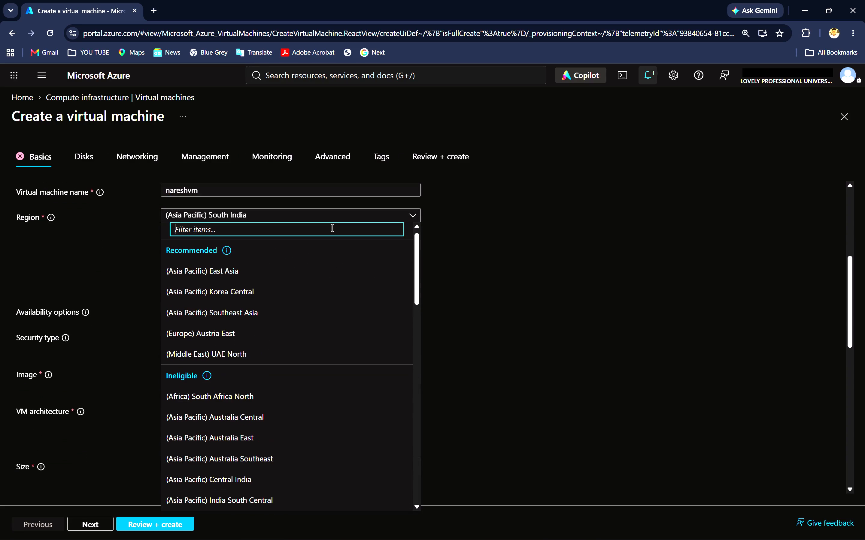
text(kore)
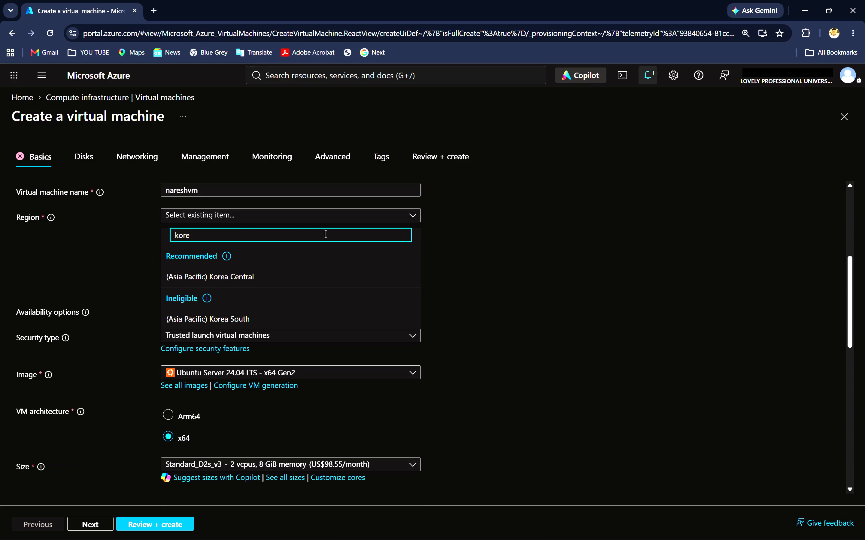
click(289, 276)
Set the virtual machine's availability options to Availability zone, using Zone 1.
scroll(289, 279, down, 1)
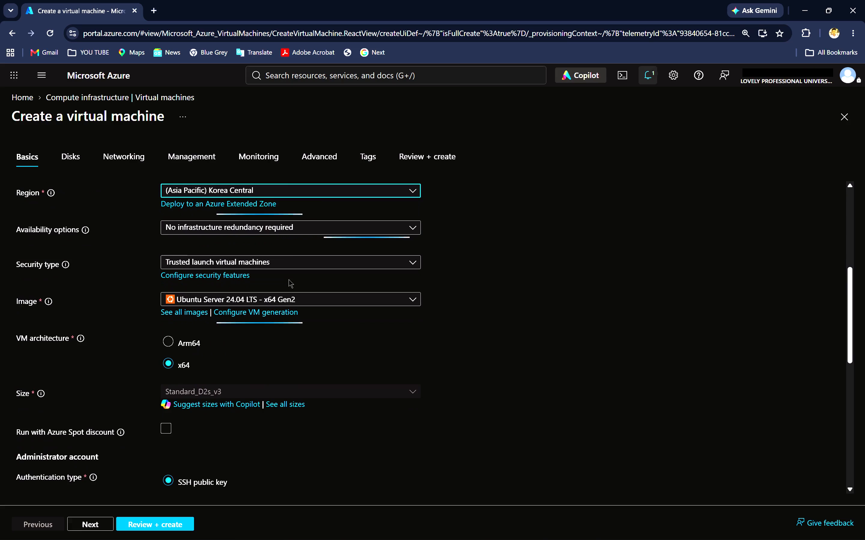
click(282, 226)
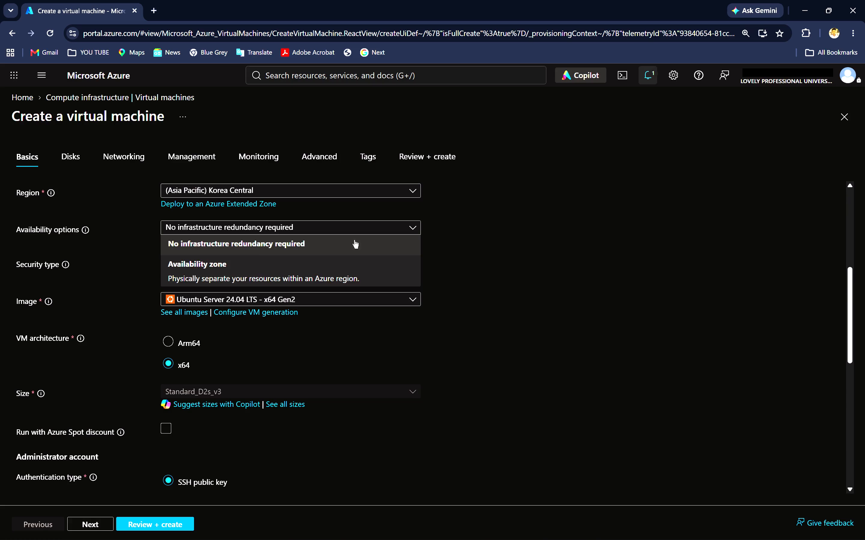
click(508, 244)
click(359, 225)
click(444, 255)
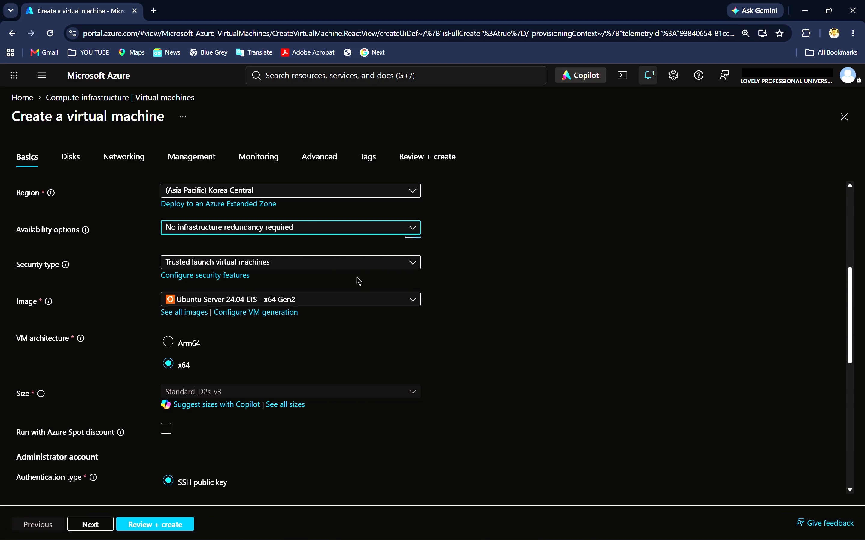
click(349, 255)
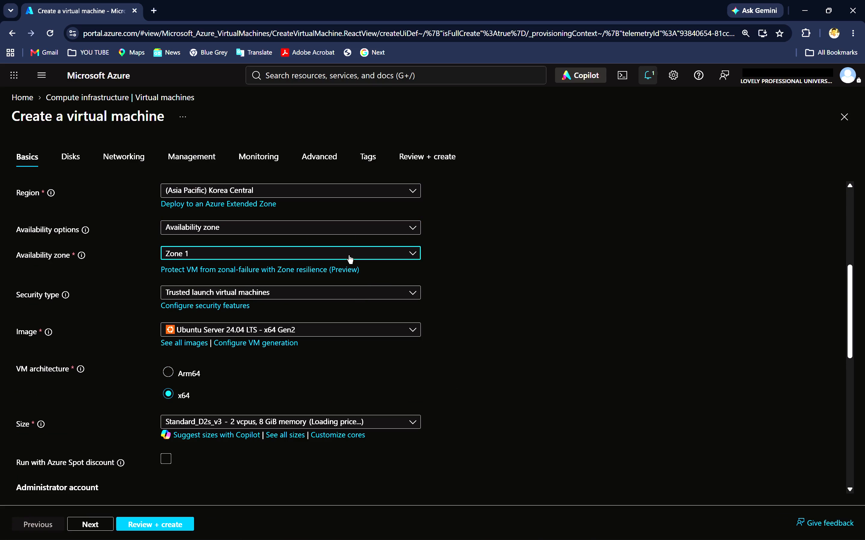
click(341, 275)
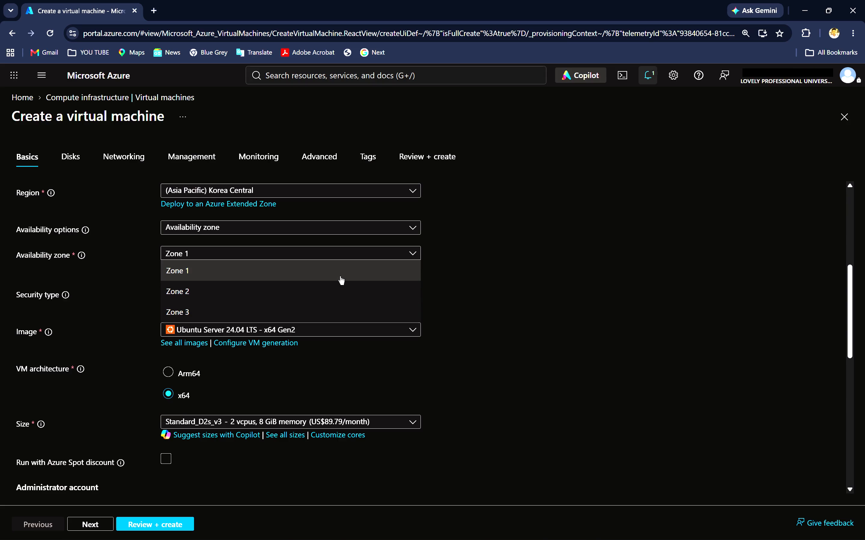
click(370, 231)
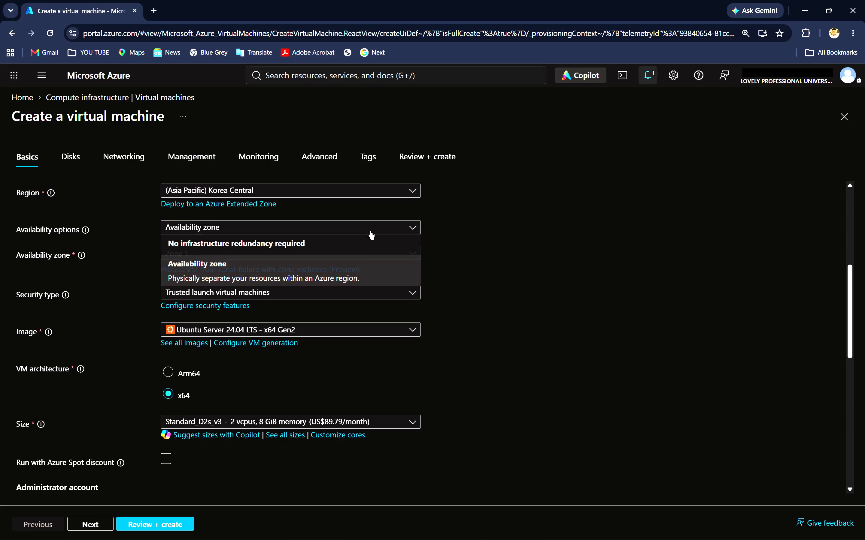
click(466, 288)
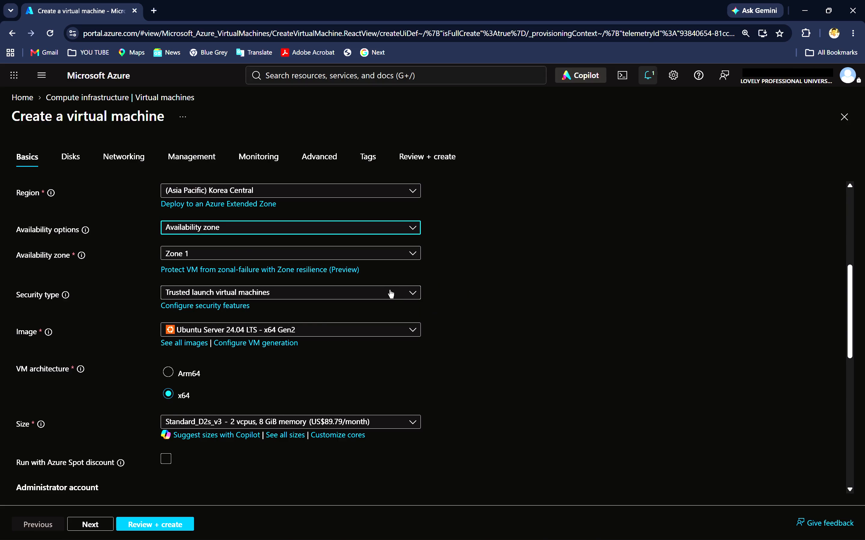
click(389, 290)
click(514, 301)
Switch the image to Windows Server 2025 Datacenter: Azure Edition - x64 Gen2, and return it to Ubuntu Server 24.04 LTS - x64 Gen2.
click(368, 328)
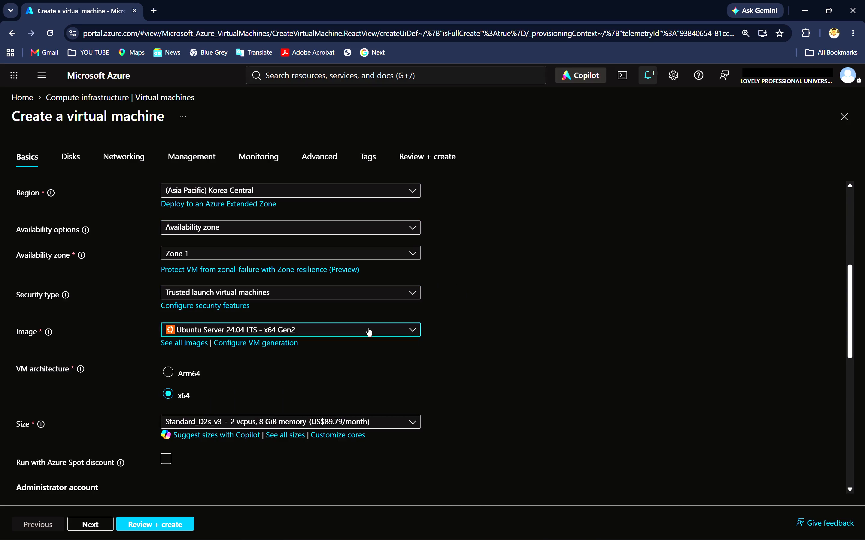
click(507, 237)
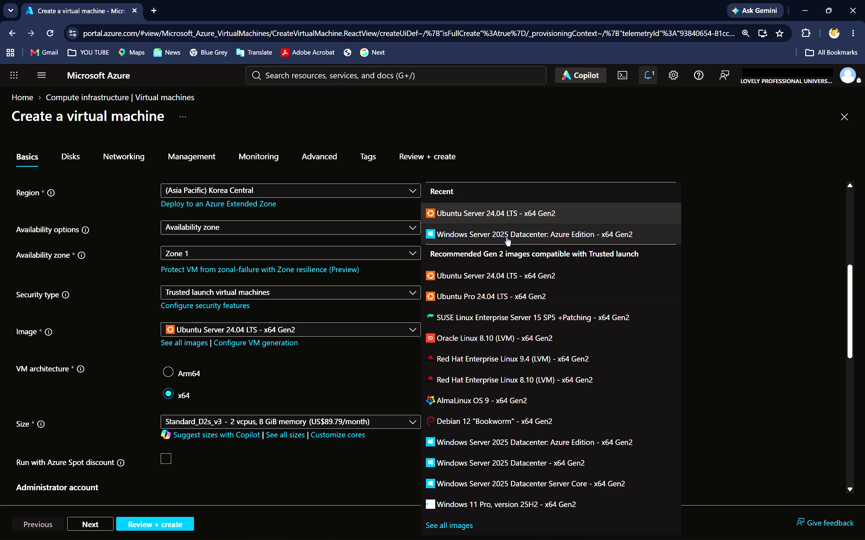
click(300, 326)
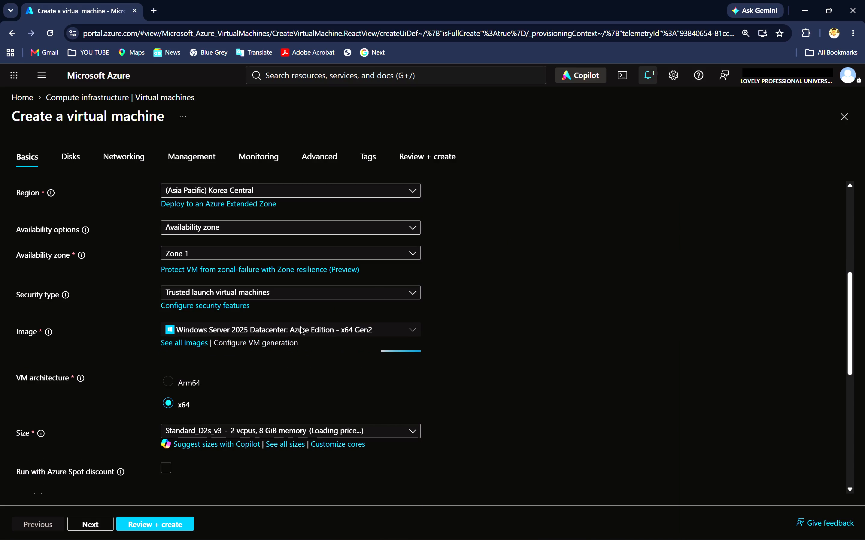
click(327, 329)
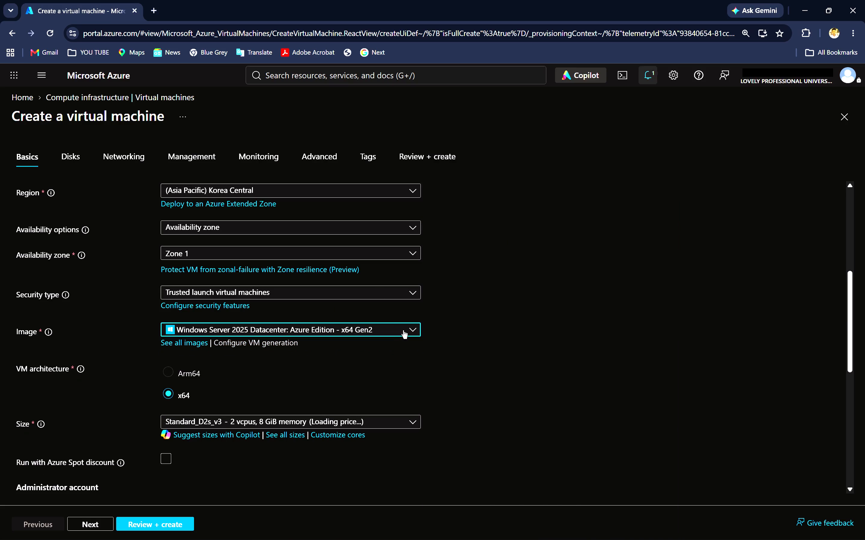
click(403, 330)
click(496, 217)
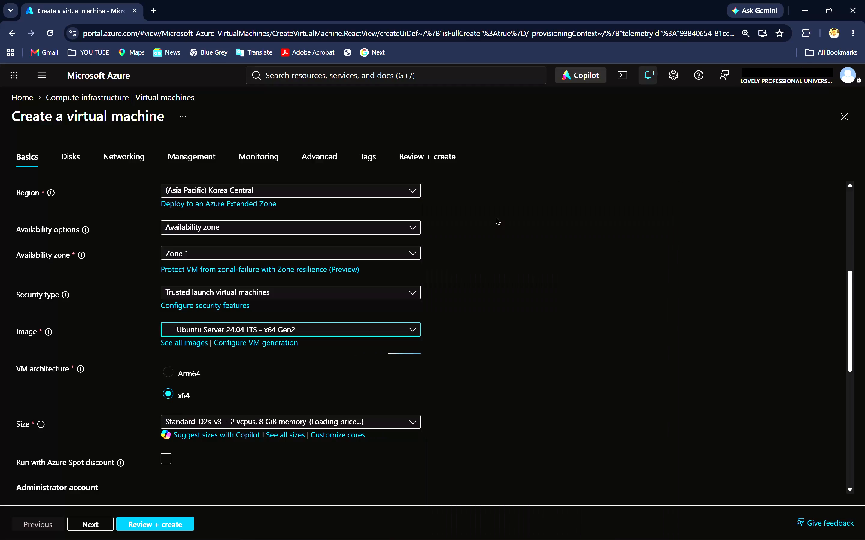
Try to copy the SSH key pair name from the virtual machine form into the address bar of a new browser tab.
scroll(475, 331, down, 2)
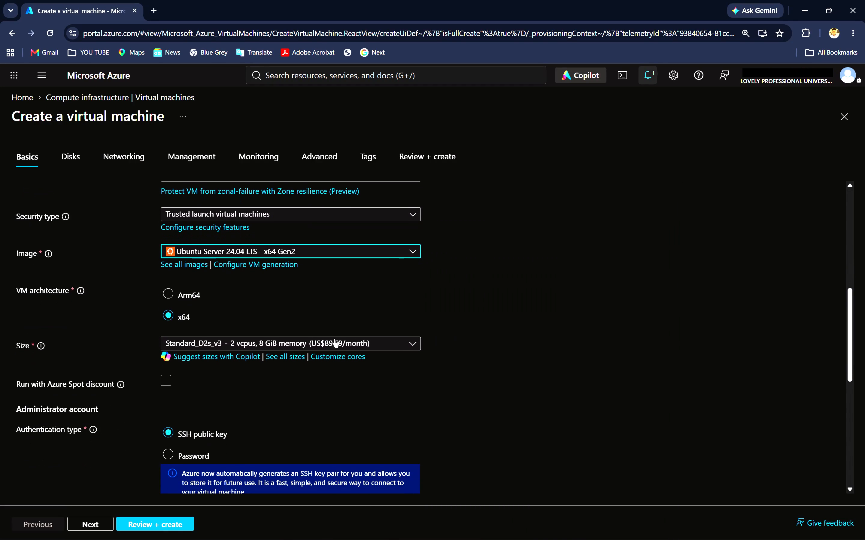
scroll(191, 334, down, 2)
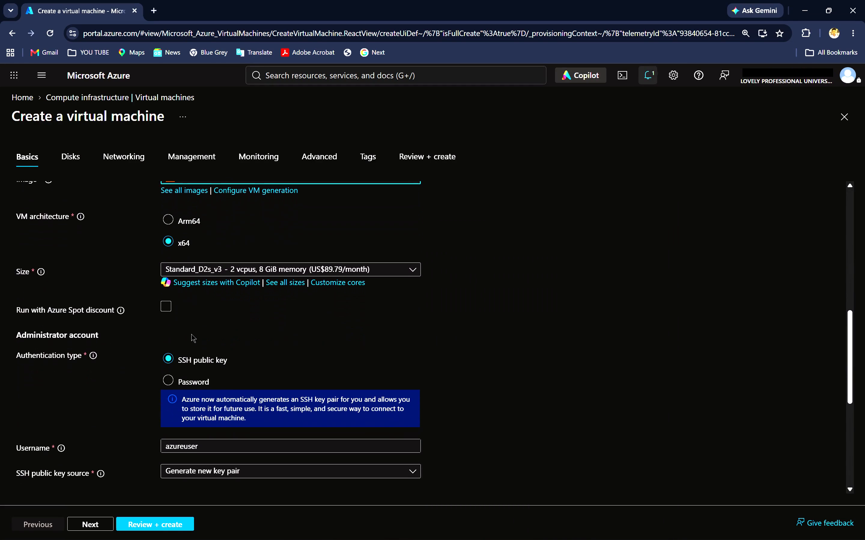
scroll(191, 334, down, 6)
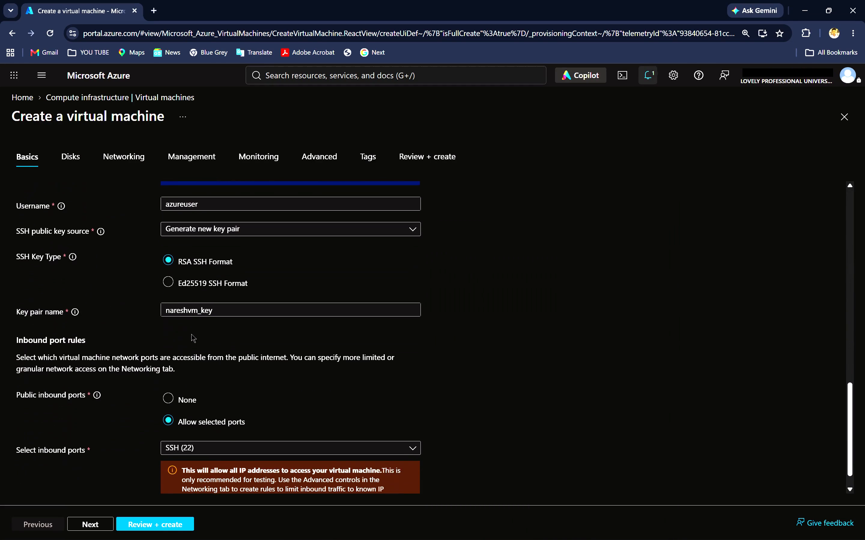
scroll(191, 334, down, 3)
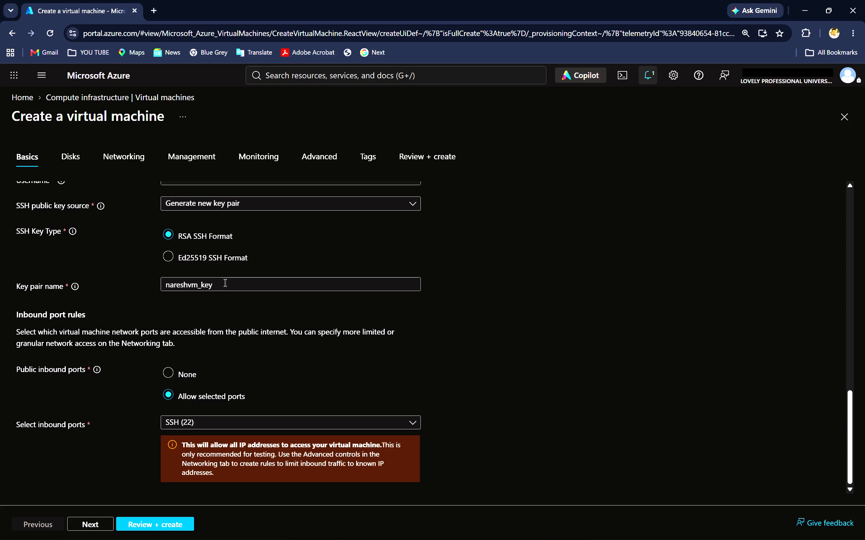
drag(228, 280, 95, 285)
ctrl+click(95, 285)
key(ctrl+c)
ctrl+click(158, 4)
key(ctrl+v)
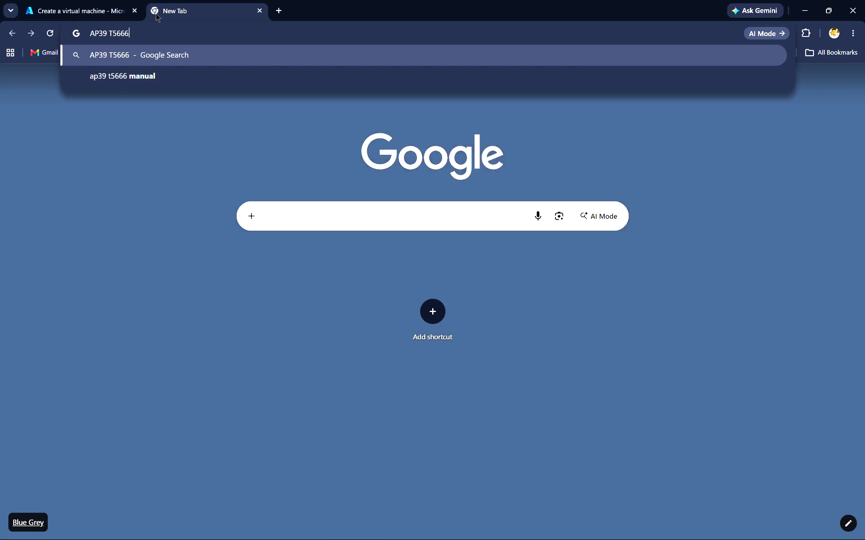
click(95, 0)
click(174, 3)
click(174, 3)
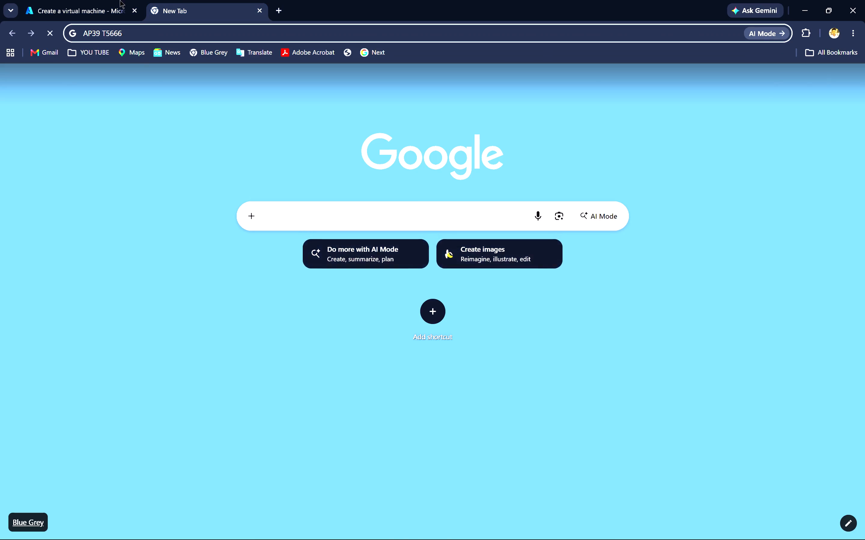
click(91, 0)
Copy the key pair name nareshvm_key into the new tab's address bar, replacing its text, and return to the virtual machine form.
key(ctrl+c)
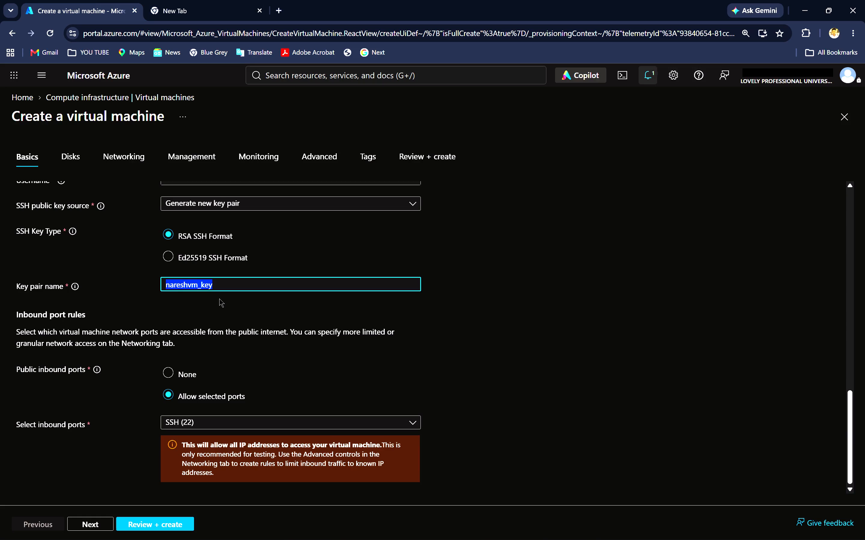
key(ctrl+v)
drag(221, 289, 73, 280)
key(ctrl+c)
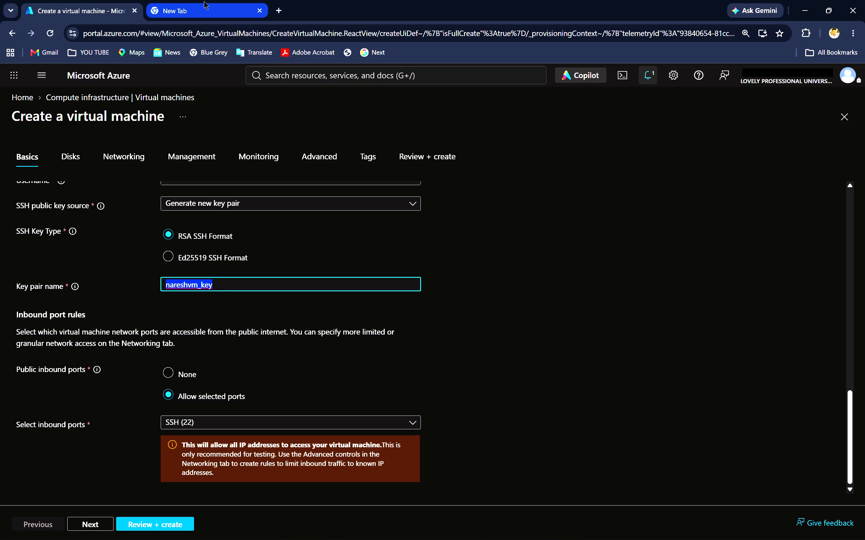
key(ctrl+c)
click(202, 0)
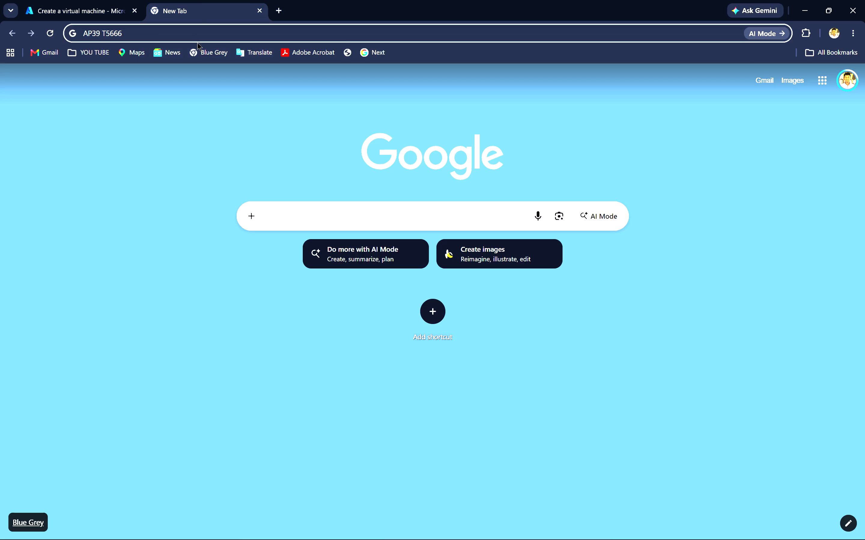
drag(183, 26, 0, 35)
key(ctrl+v)
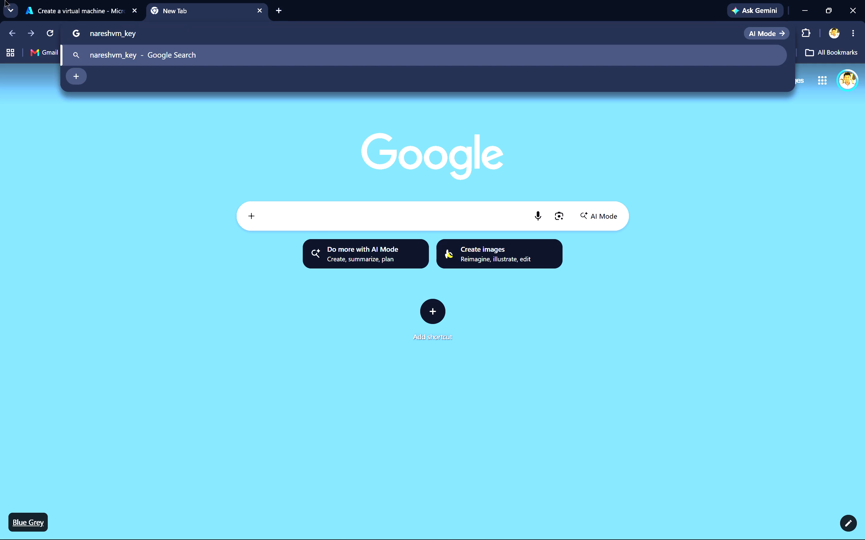
click(44, 0)
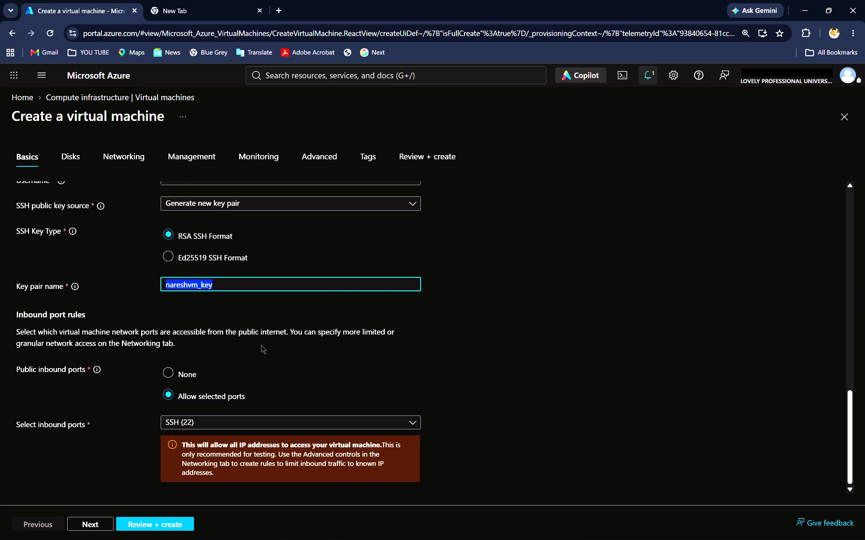
Select Generate new key pair as the SSH public key source for the administrator account.
scroll(262, 348, down, 5)
scroll(262, 348, up, 3)
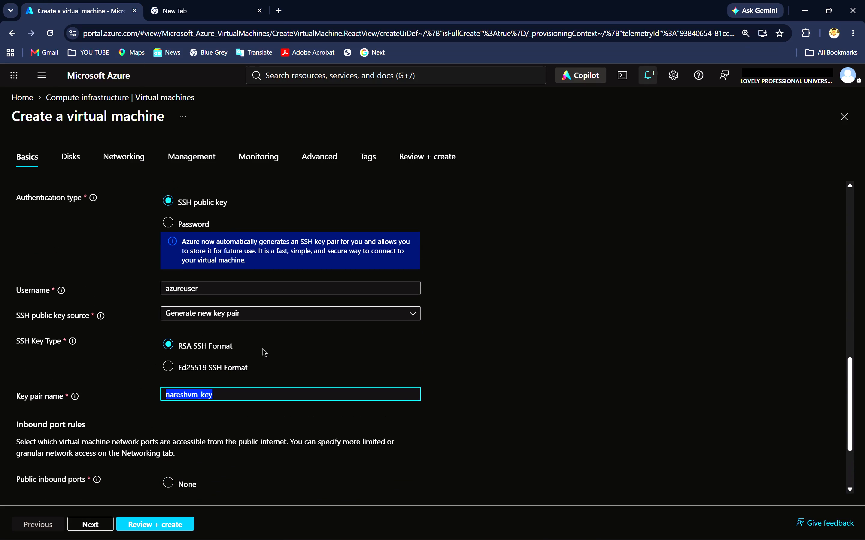
click(264, 308)
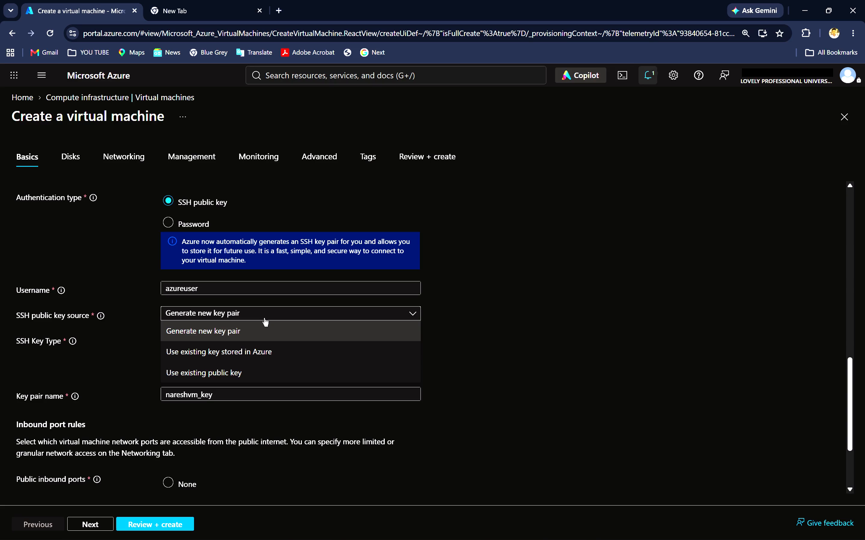
click(257, 334)
Submit the virtual machine configuration for validation and look through its final review summary.
scroll(250, 406, down, 1)
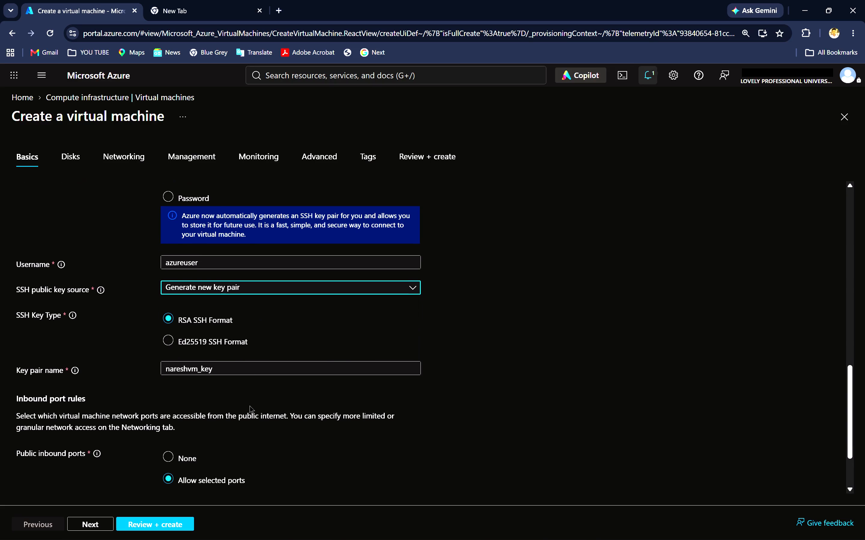
scroll(250, 406, down, 4)
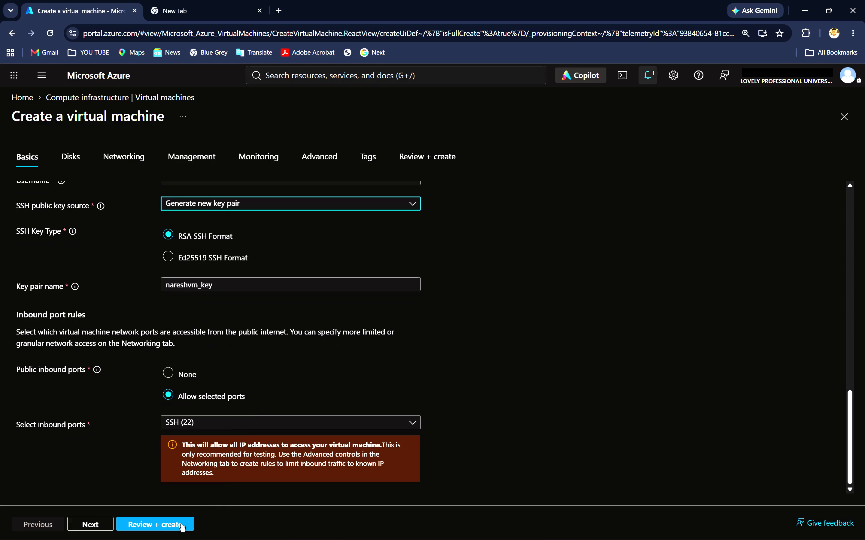
click(169, 526)
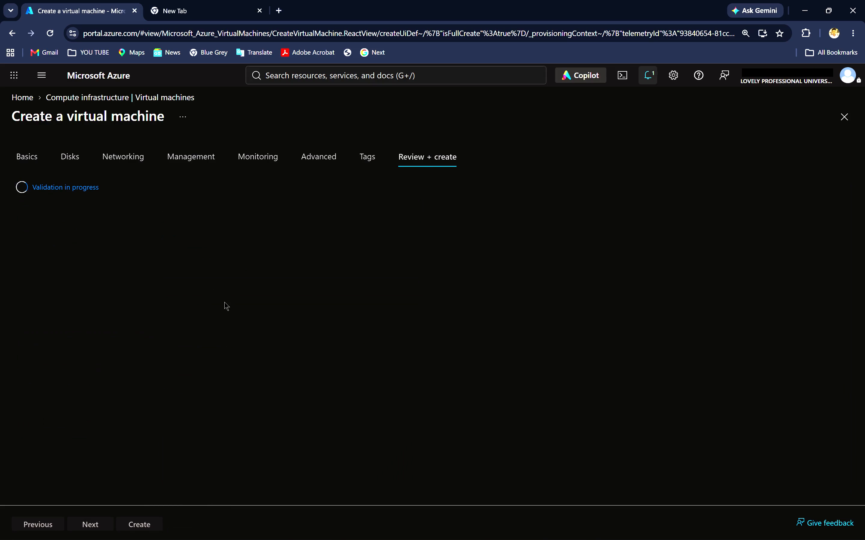
scroll(793, 325, down, 2)
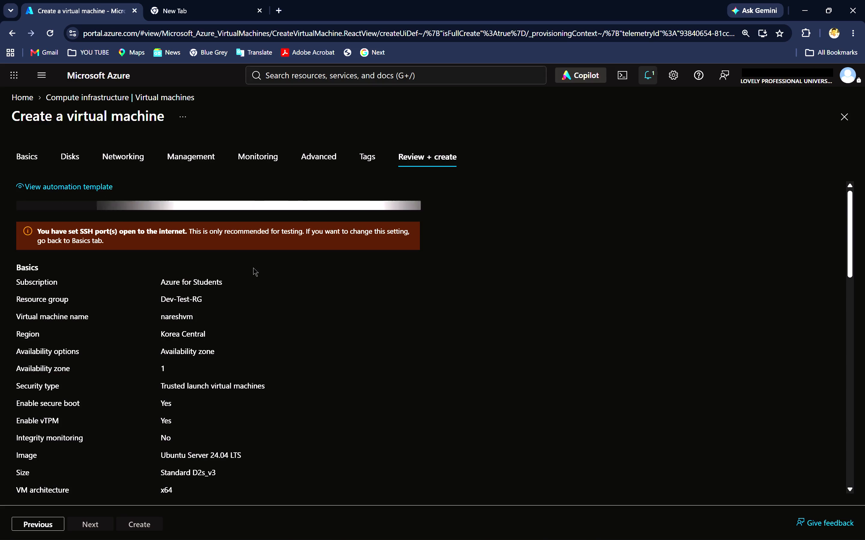
scroll(253, 268, down, 5)
scroll(253, 268, up, 1)
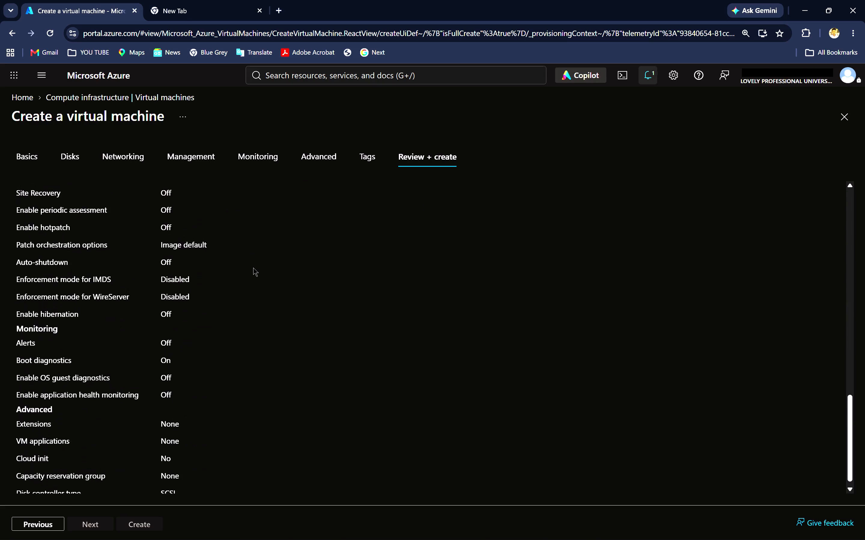
Review the pricing, terms and full configuration summary of the nareshvm virtual machine.
scroll(253, 268, up, 2)
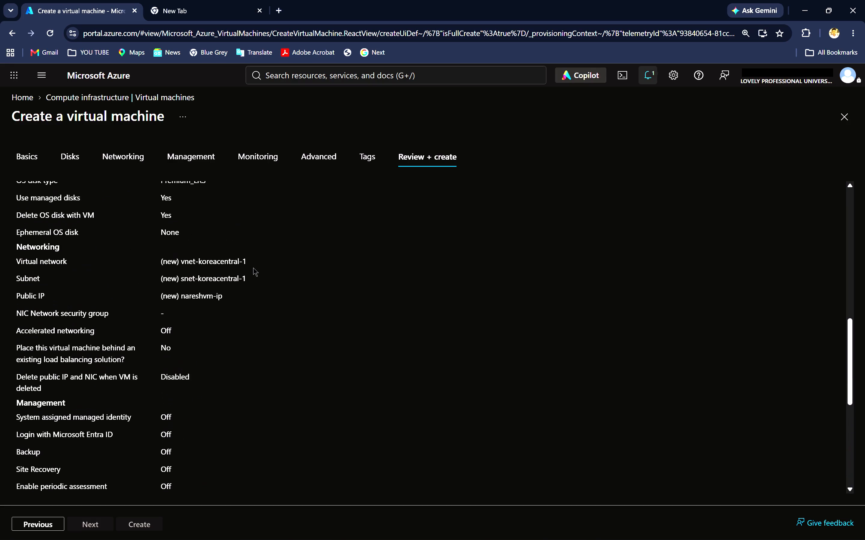
scroll(253, 268, up, 9)
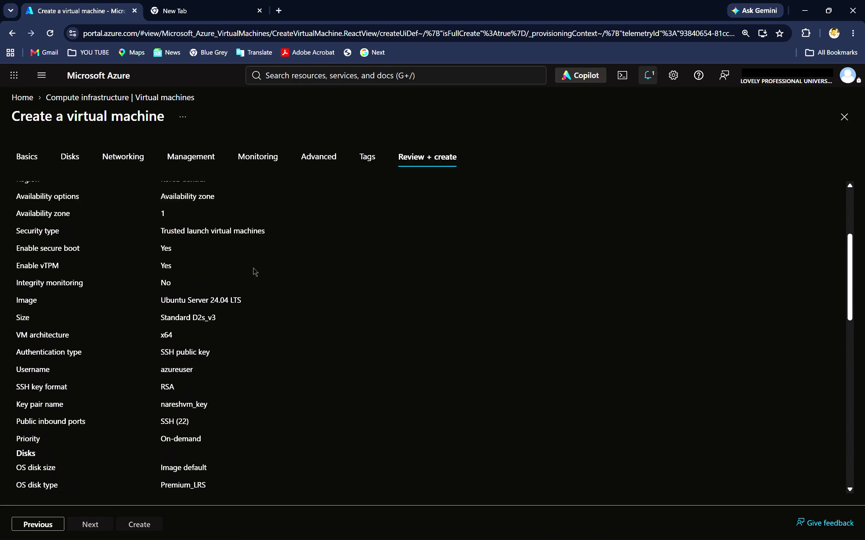
scroll(253, 268, up, 15)
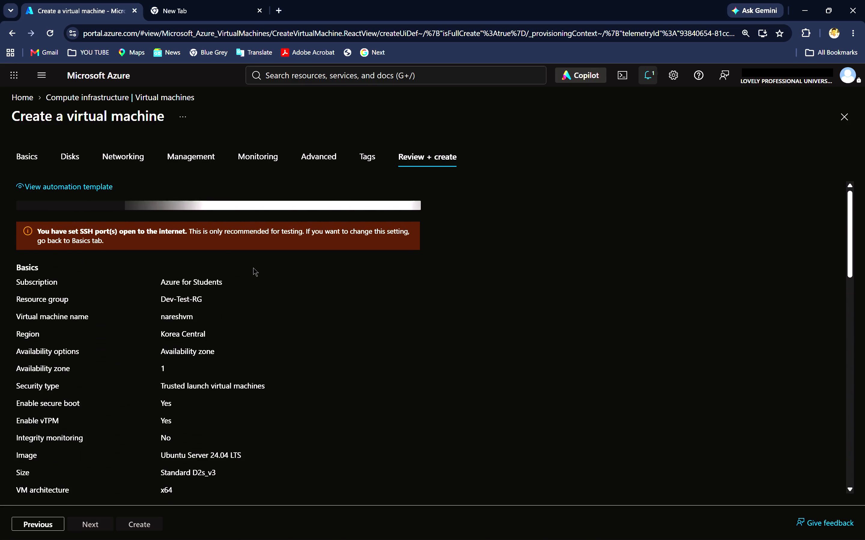
scroll(253, 268, up, 4)
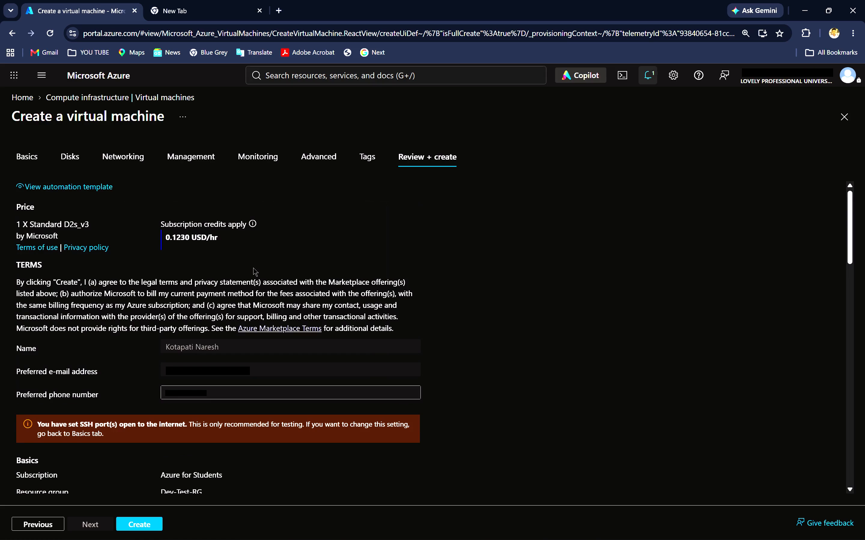
scroll(253, 268, up, 2)
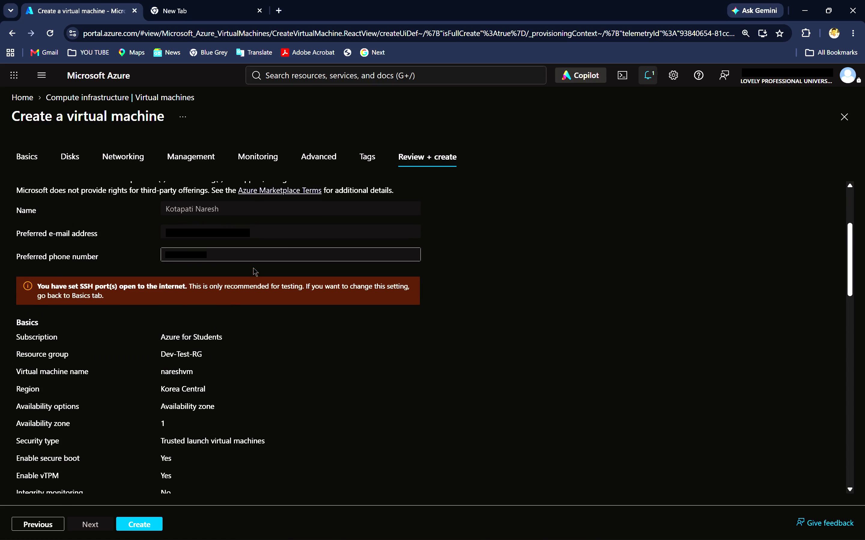
scroll(253, 268, up, 7)
scroll(253, 268, down, 5)
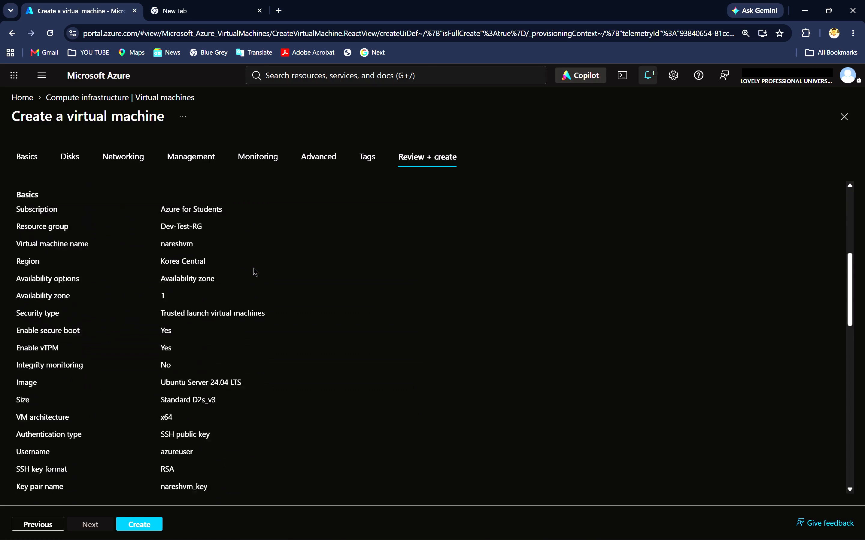
scroll(253, 268, down, 2)
scroll(253, 268, up, 3)
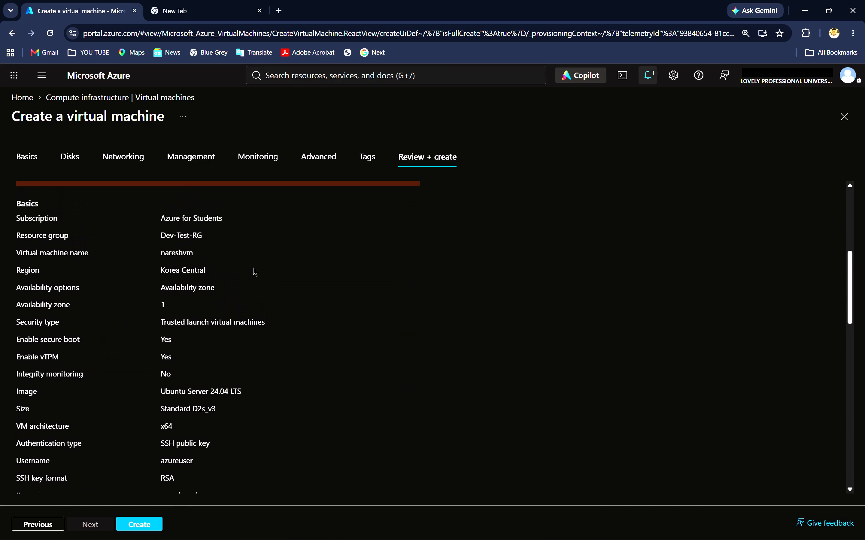
scroll(253, 268, up, 3)
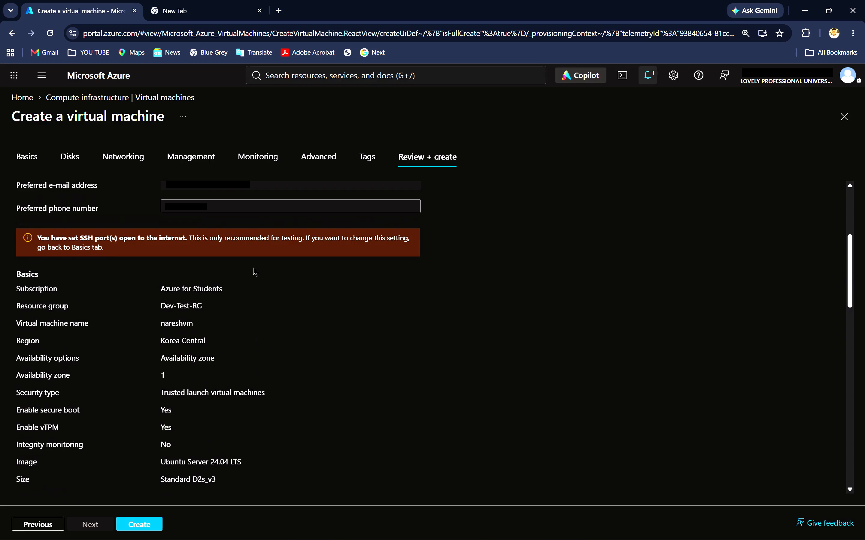
scroll(232, 223, up, 2)
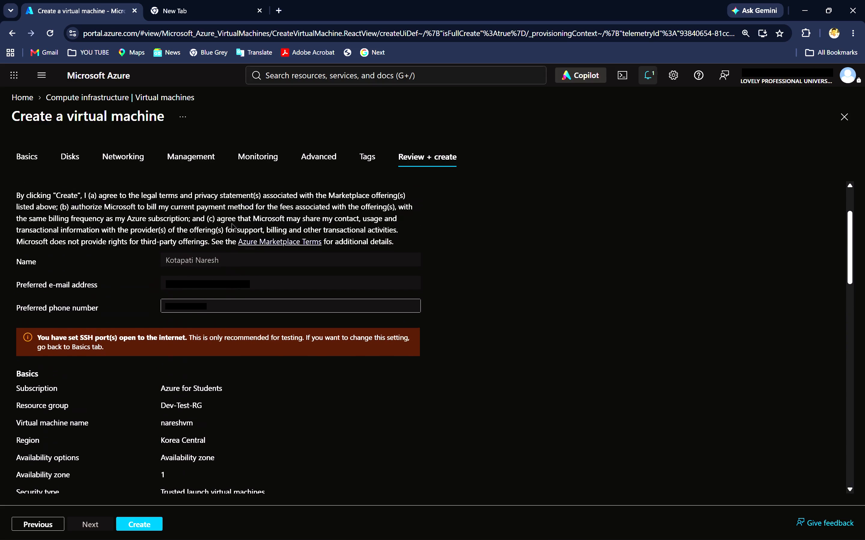
scroll(232, 223, up, 1)
scroll(232, 223, down, 9)
scroll(232, 223, up, 7)
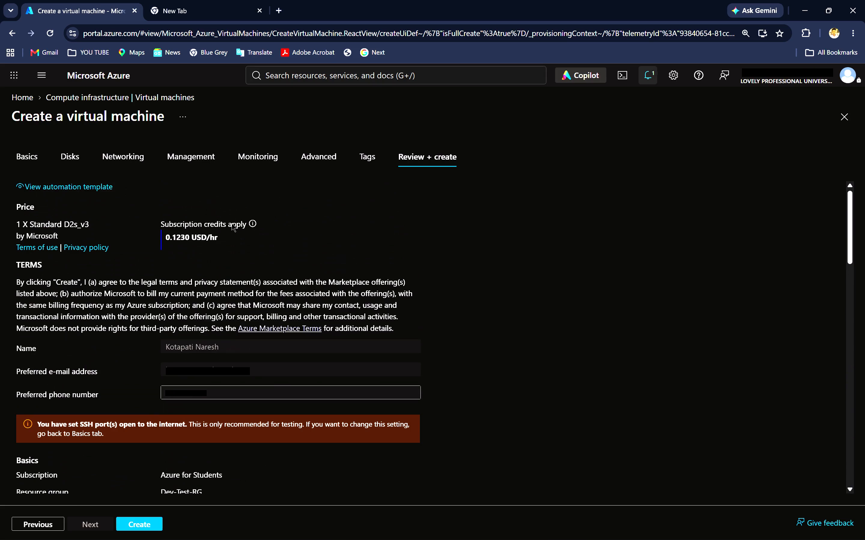
scroll(232, 223, down, 3)
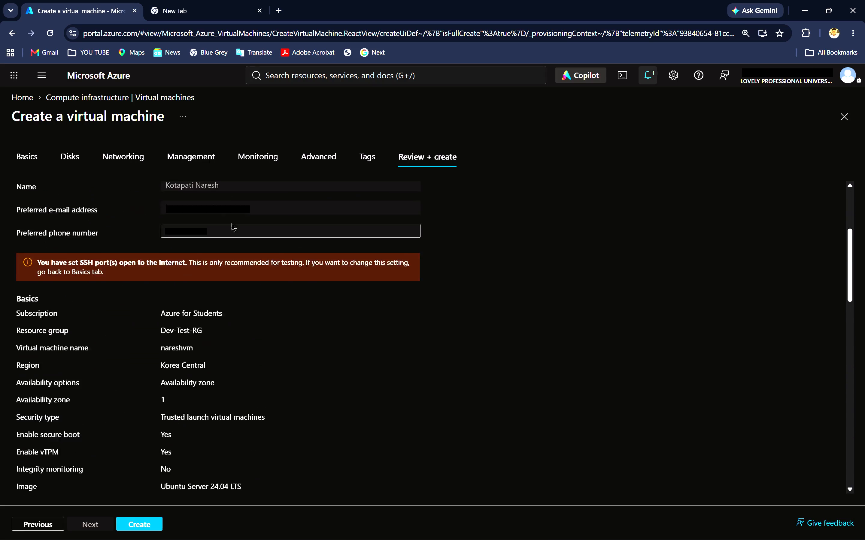
scroll(232, 223, down, 6)
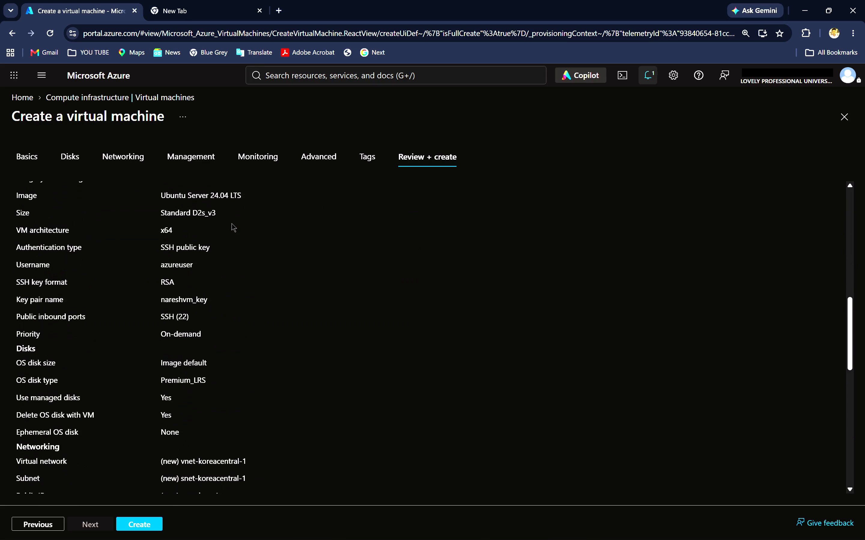
scroll(232, 223, down, 14)
Create the nareshvm virtual machine, download its private SSH key, and wait for the deployment to complete.
click(139, 527)
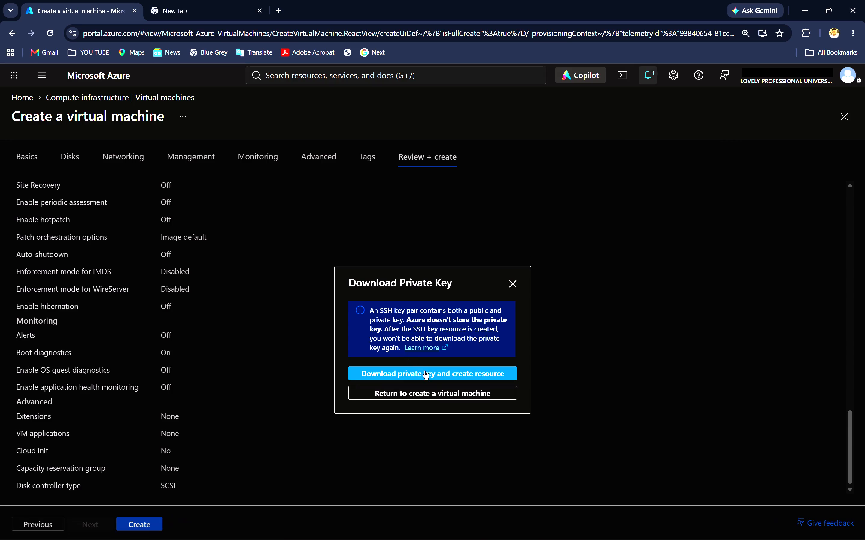
click(434, 379)
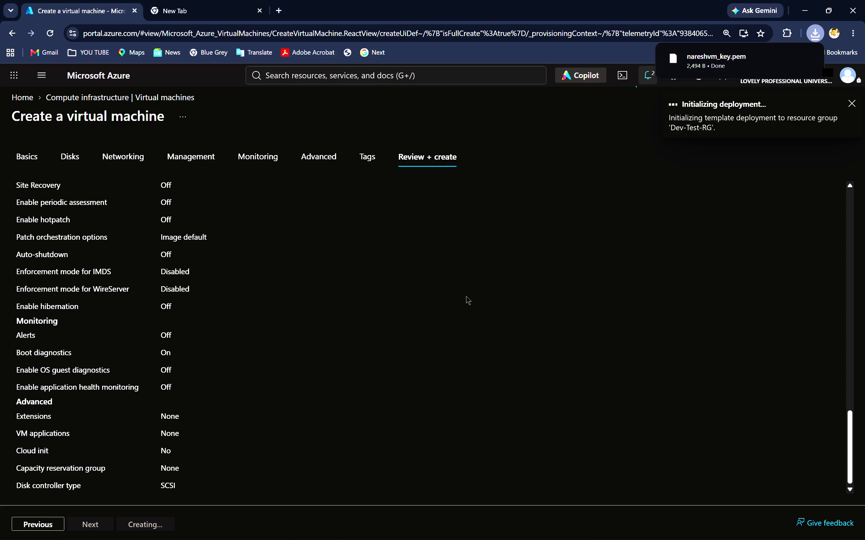
scroll(466, 296, down, 4)
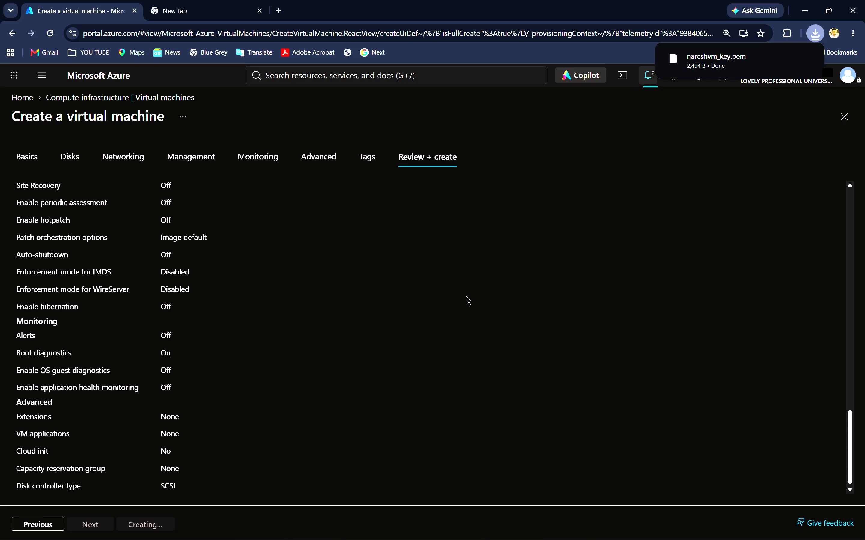
scroll(466, 296, down, 4)
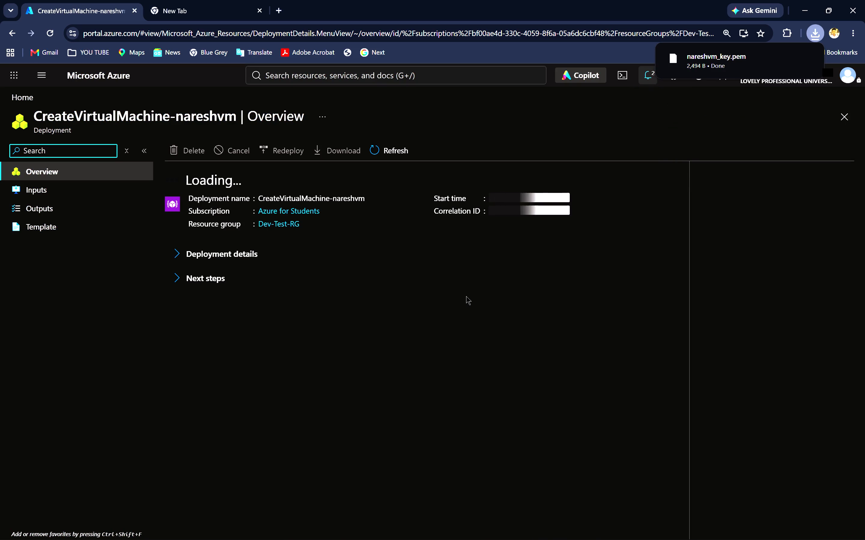
scroll(475, 430, right, 1)
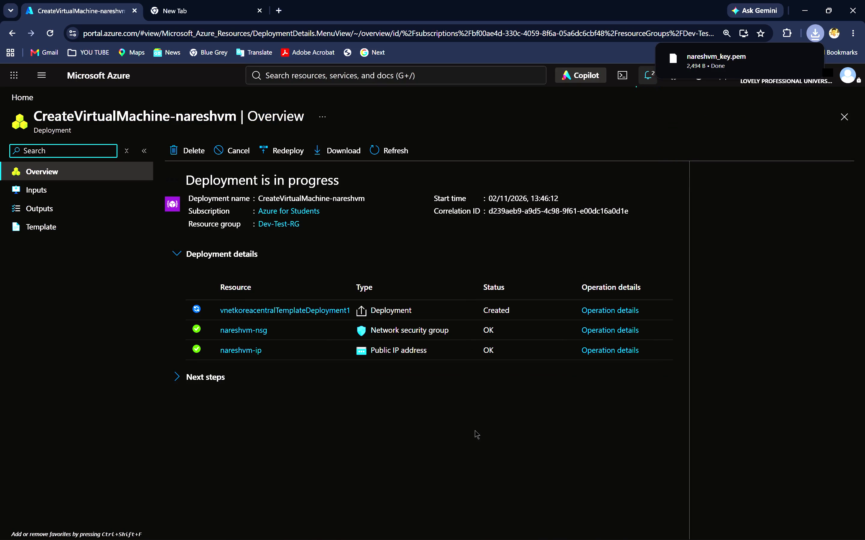
scroll(475, 430, right, 1)
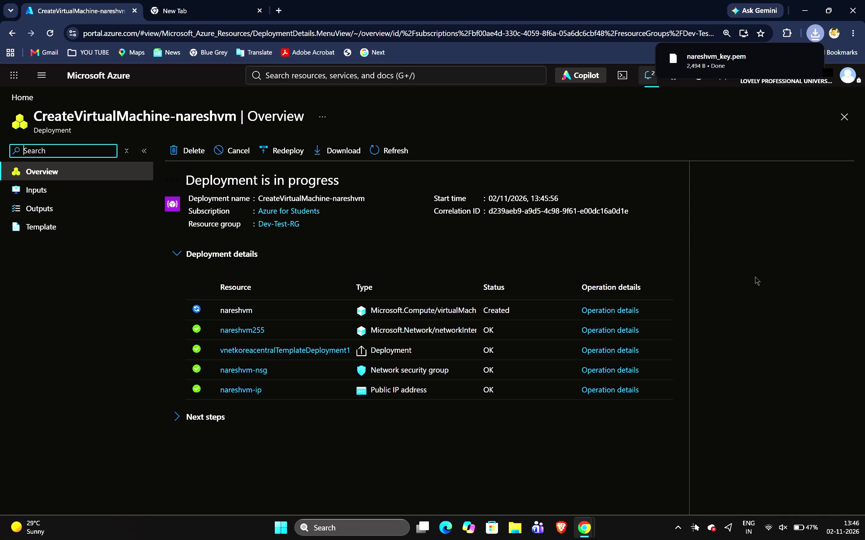
scroll(772, 308, right, 1)
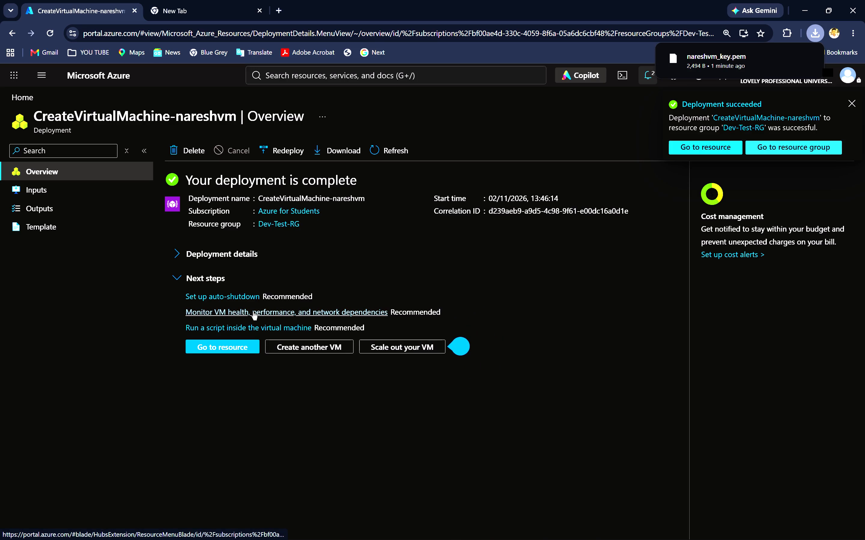
Open the deployed nareshvm resource and bring up its native SSH connection details.
click(232, 347)
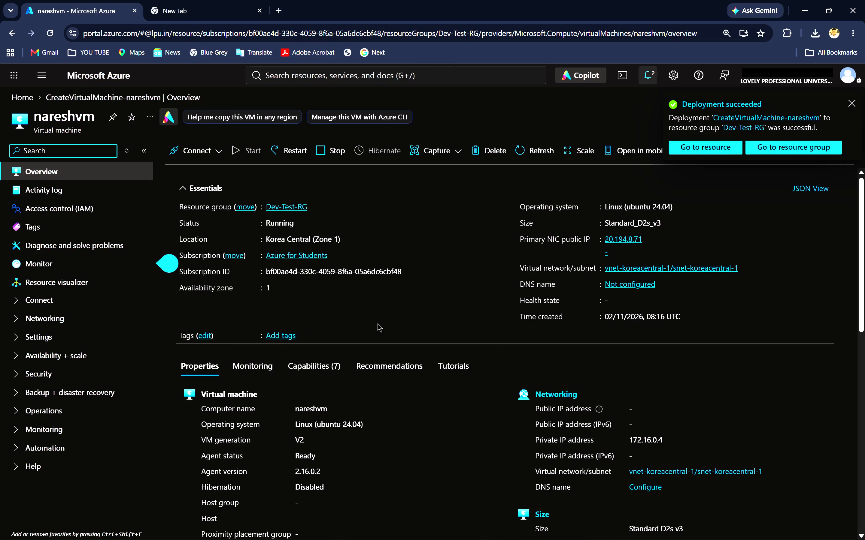
click(201, 157)
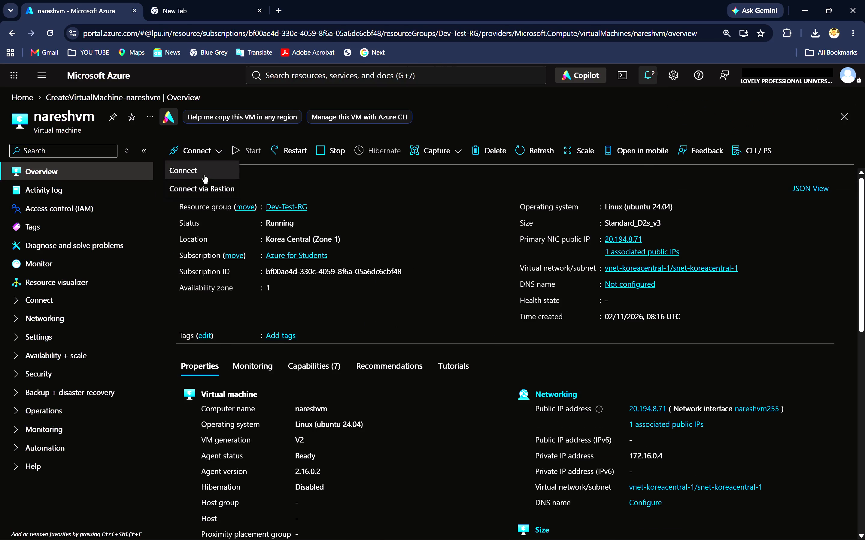
click(201, 172)
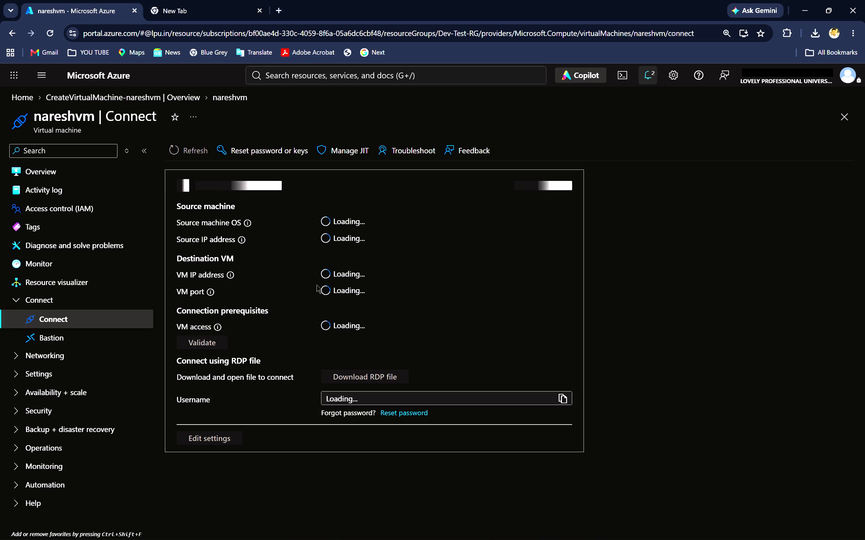
scroll(402, 248, right, 2)
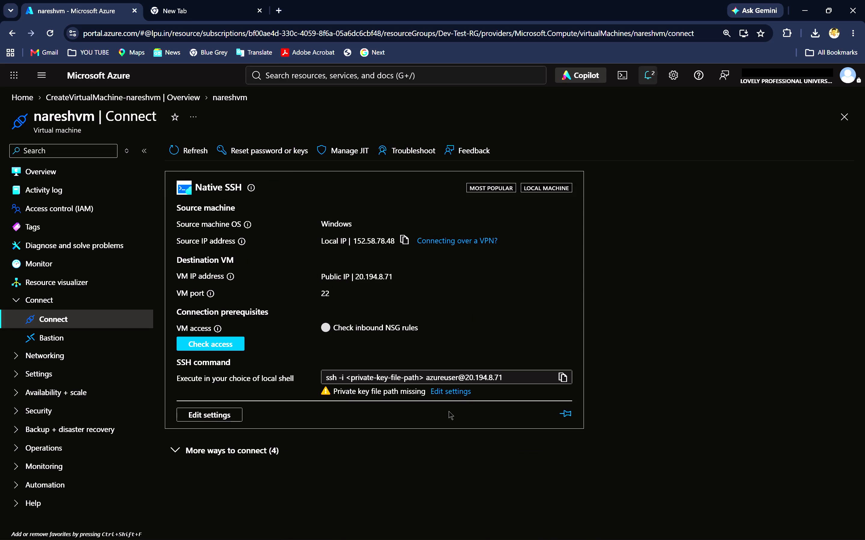
Check the recent downloads for the private key file and copy the native SSH command of nareshvm.
click(818, 34)
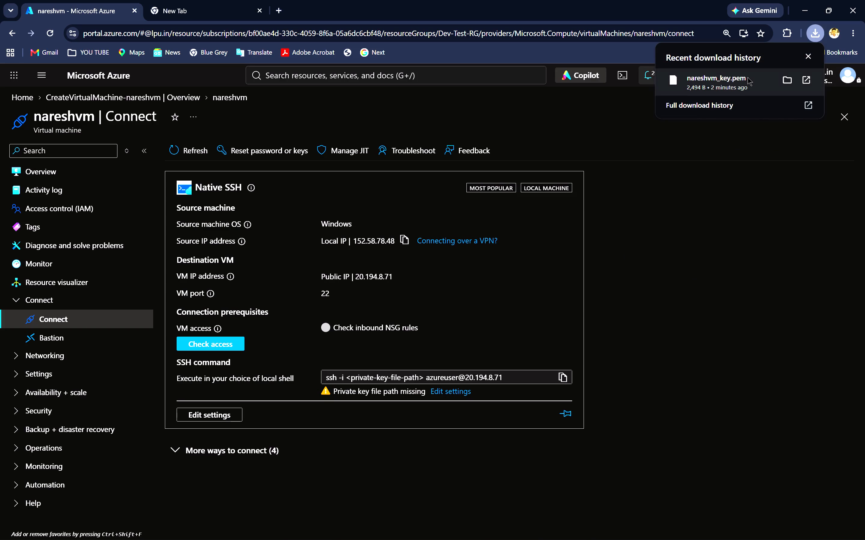
click(562, 378)
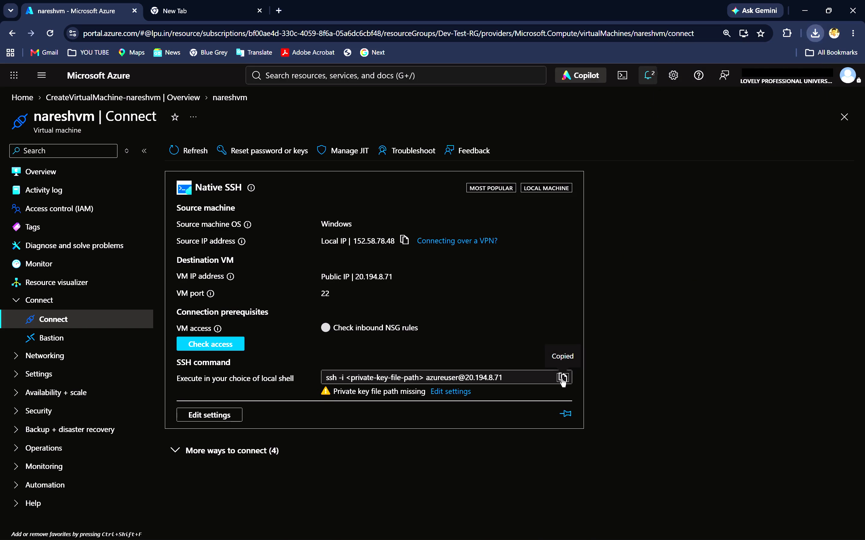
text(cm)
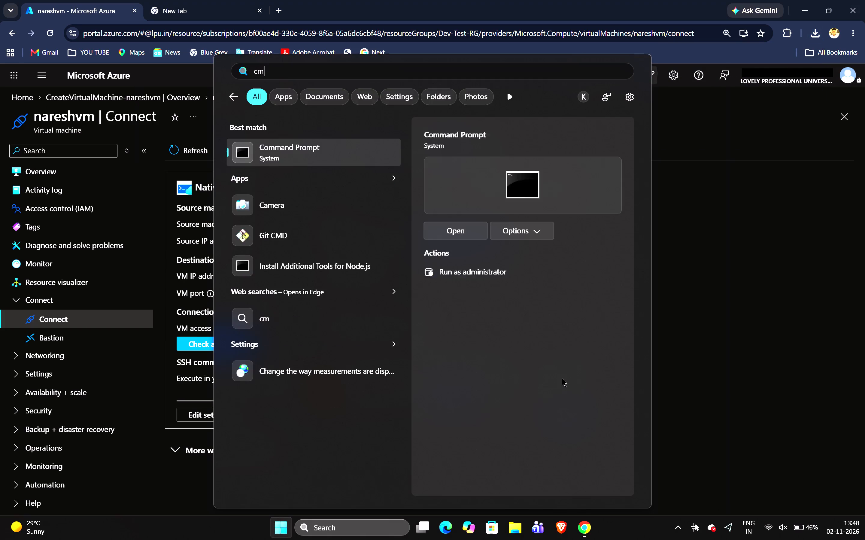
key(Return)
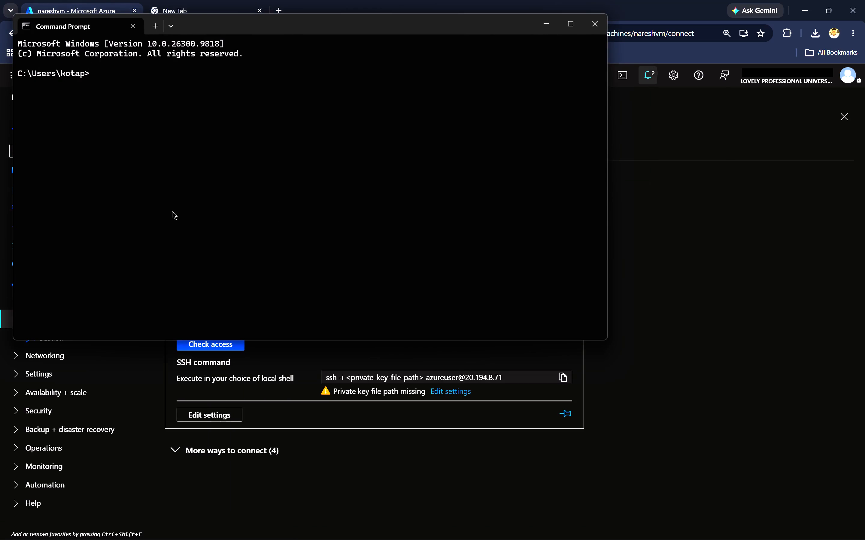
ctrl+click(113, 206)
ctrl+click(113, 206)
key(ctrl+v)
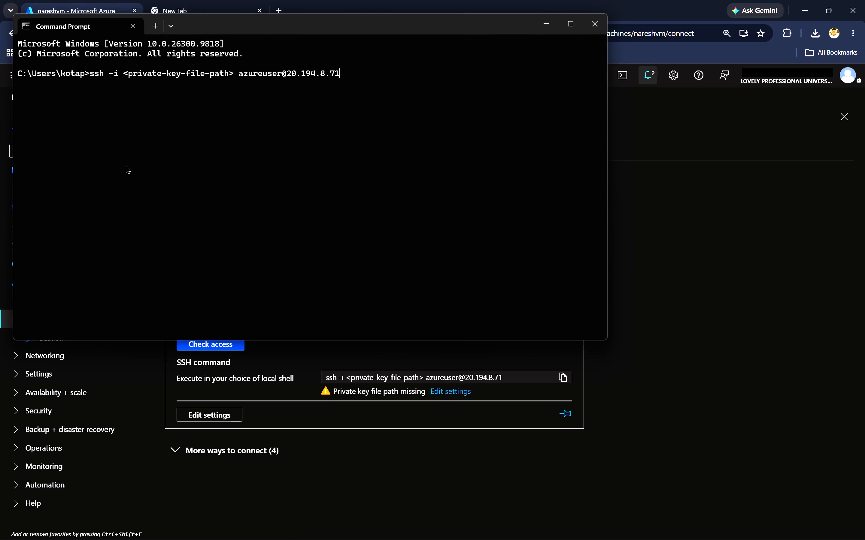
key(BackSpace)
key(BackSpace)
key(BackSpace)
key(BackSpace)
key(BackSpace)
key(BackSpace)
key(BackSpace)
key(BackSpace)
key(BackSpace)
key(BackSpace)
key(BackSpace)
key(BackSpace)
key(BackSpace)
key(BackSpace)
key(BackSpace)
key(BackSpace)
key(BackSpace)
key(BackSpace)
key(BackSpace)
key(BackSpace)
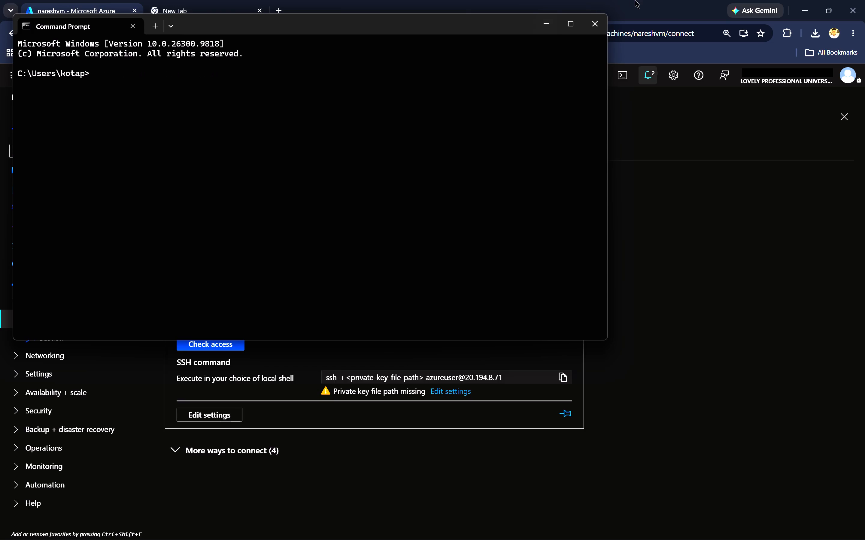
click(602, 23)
Open Windows PowerShell and paste the copied SSH command at its prompt.
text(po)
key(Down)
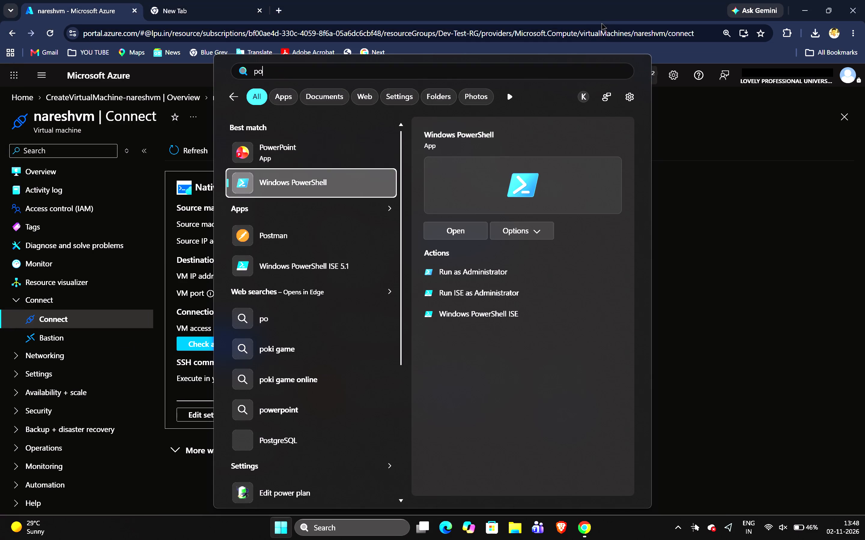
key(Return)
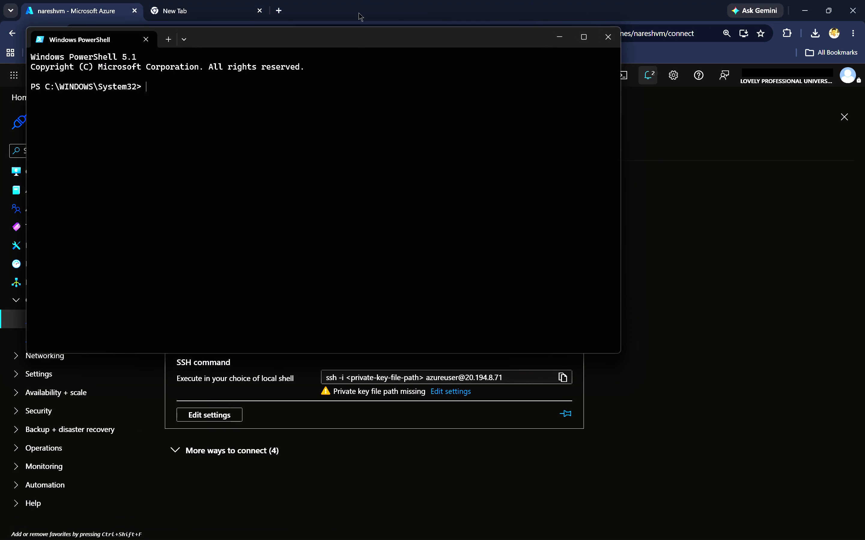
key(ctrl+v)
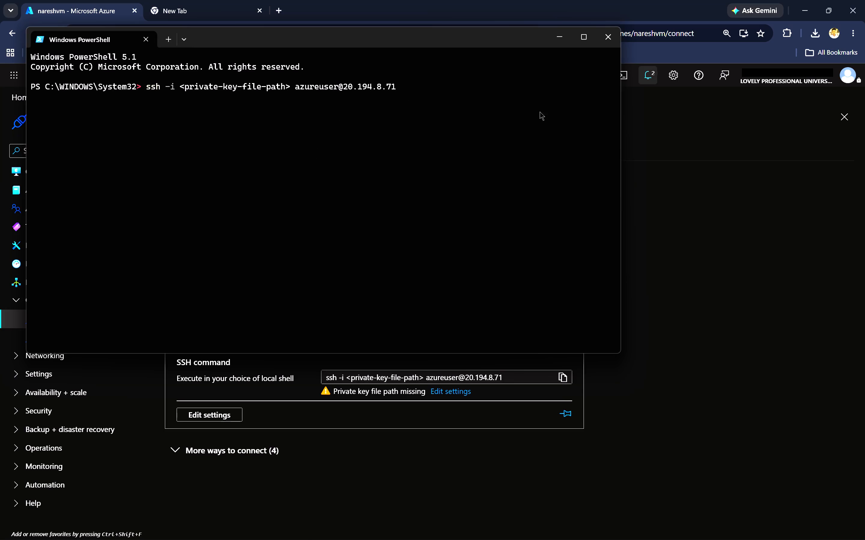
Show the downloaded nareshvm_key.pem in its folder, copy the file, and return to PowerShell.
click(818, 35)
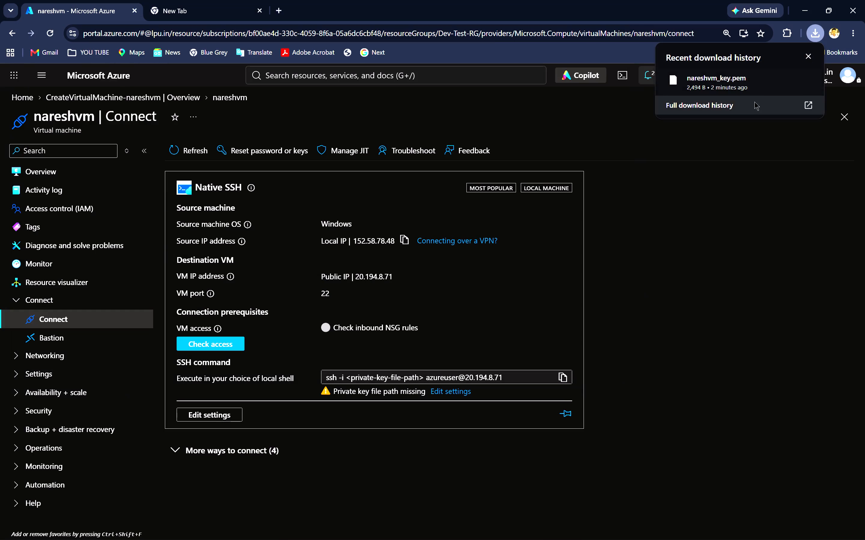
click(784, 79)
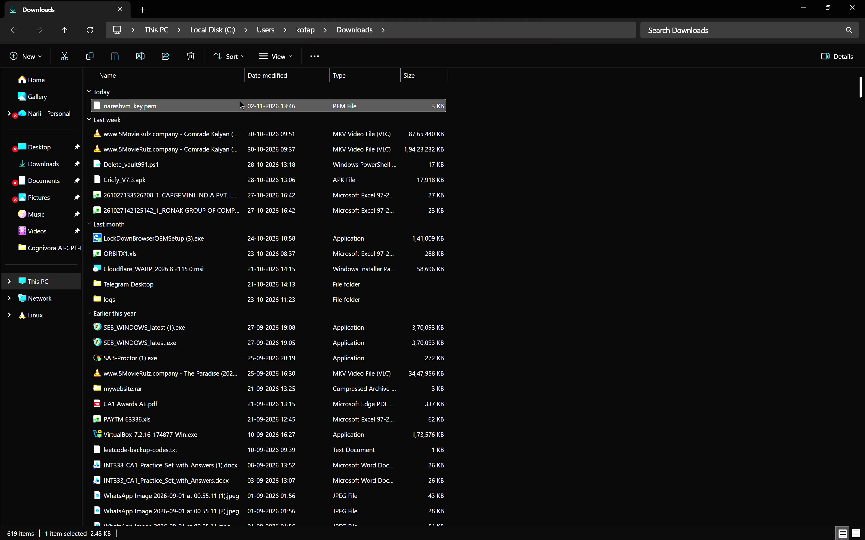
click(92, 59)
key(alt+Tab)
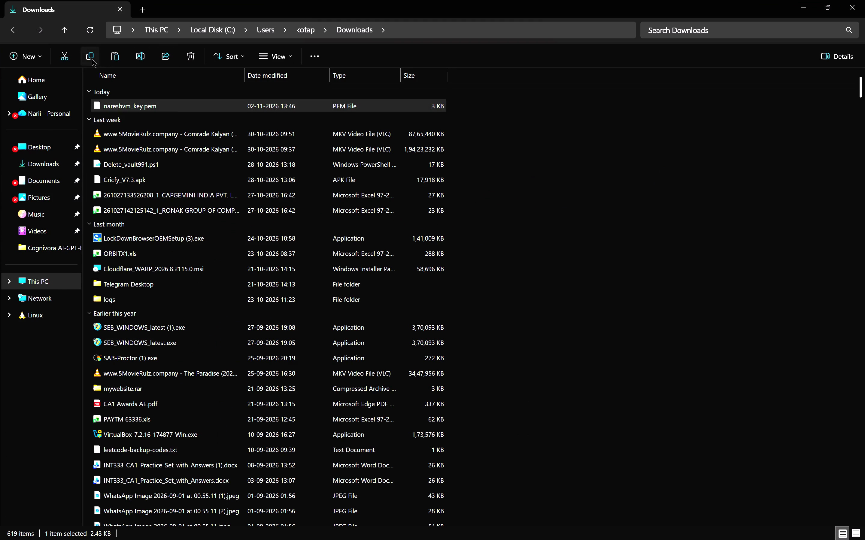
key(alt+Tab)
key(alt+Tab)
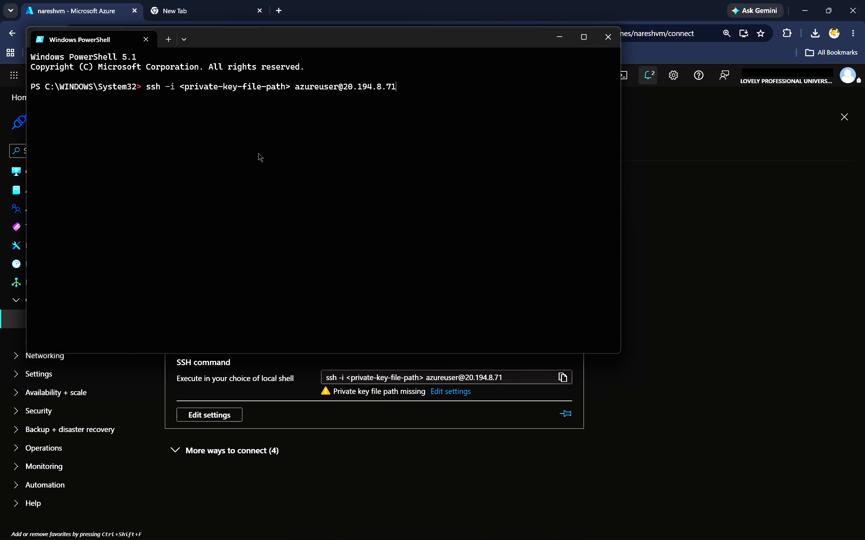
Replace the <private-key-file-path> placeholder in the SSH command with the copied path of nareshvm_key.pem.
click(284, 85)
key(Left)
key(Left)
key(Left)
key(Left)
key(Left)
key(Left)
key(Left)
key(Left)
key(Left)
key(Left)
key(Left)
key(Left)
key(Left)
key(Left)
key(Left)
key(Left)
key(Left)
key(Left)
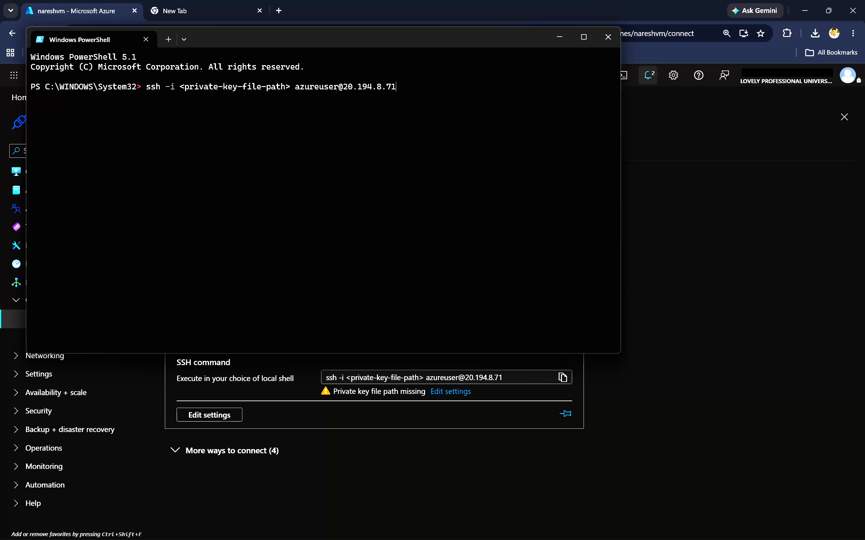
key(Left)
key(Left)
key(Left)
key(Left)
key(Left)
key(Right)
key(BackSpace)
key(BackSpace)
key(BackSpace)
key(BackSpace)
key(BackSpace)
key(BackSpace)
key(BackSpace)
key(BackSpace)
key(BackSpace)
key(BackSpace)
key(BackSpace)
key(BackSpace)
key(BackSpace)
key(BackSpace)
key(BackSpace)
key(BackSpace)
key(BackSpace)
key(BackSpace)
key(BackSpace)
key(BackSpace)
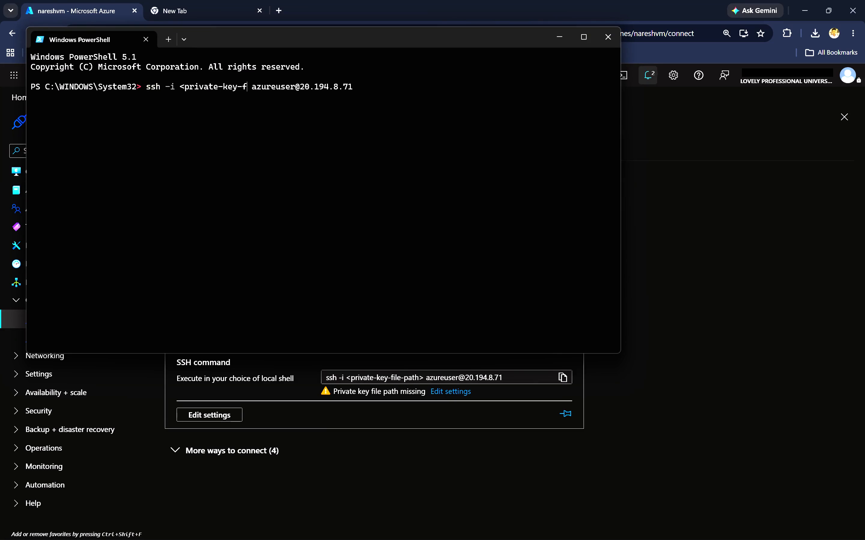
key(BackSpace)
key(BackSpace)
key(BackSpace)
key(ctrl+v)
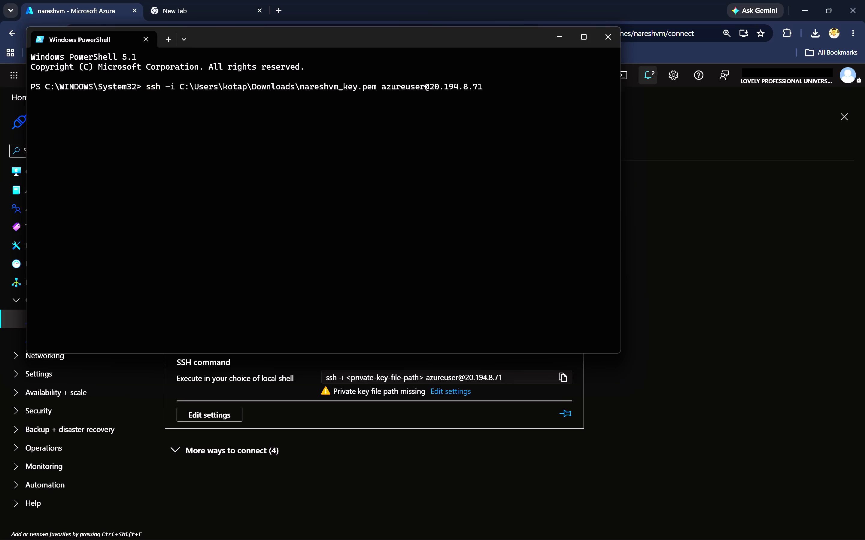
Run the SSH command to connect as azureuser and accept the unknown host with yes.
key(Return)
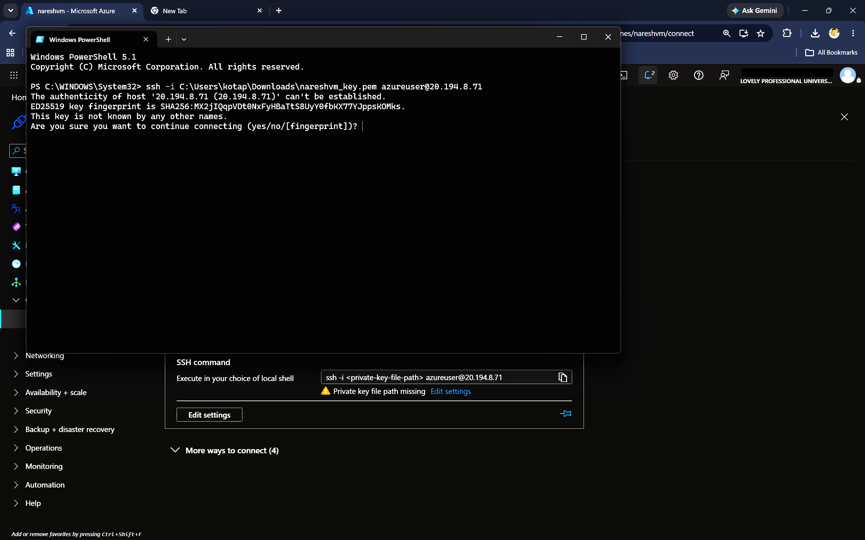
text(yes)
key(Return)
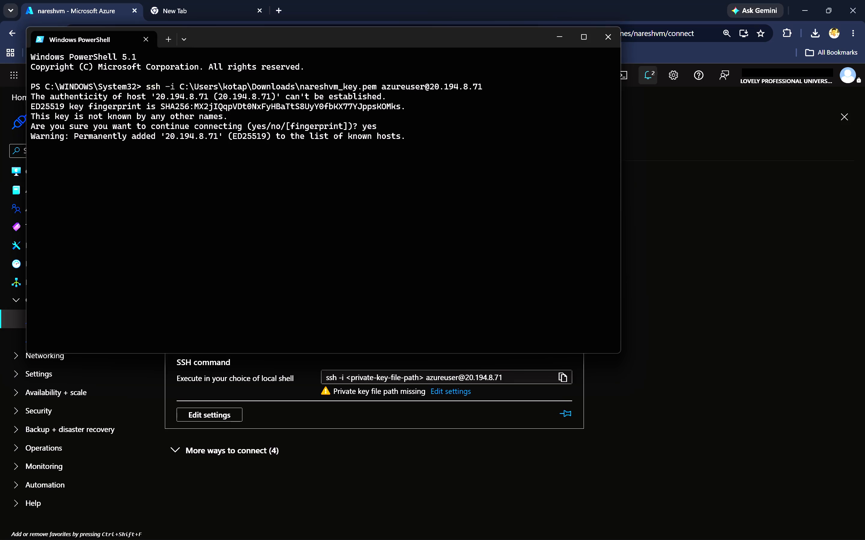
scroll(290, 137, down, 2)
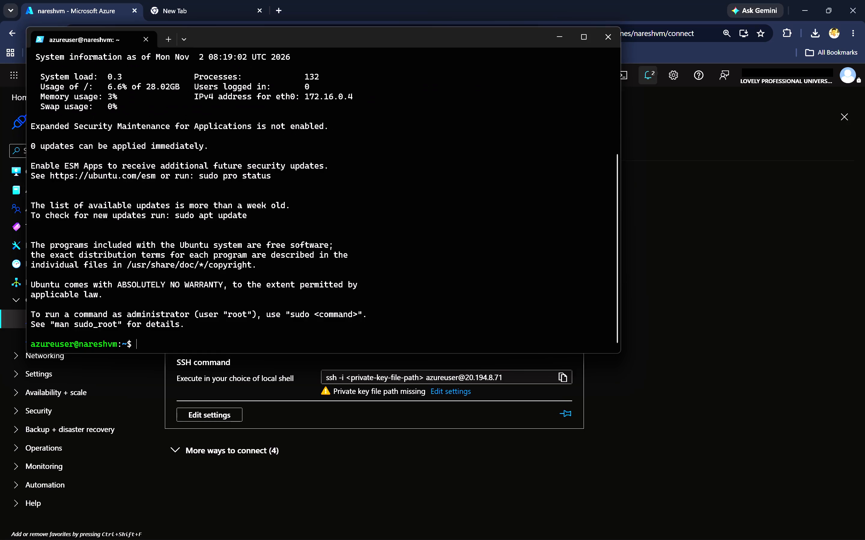
scroll(290, 137, down, 6)
Switch back to the nareshvm Connect page of the Azure portal in Chrome.
key(alt+Tab)
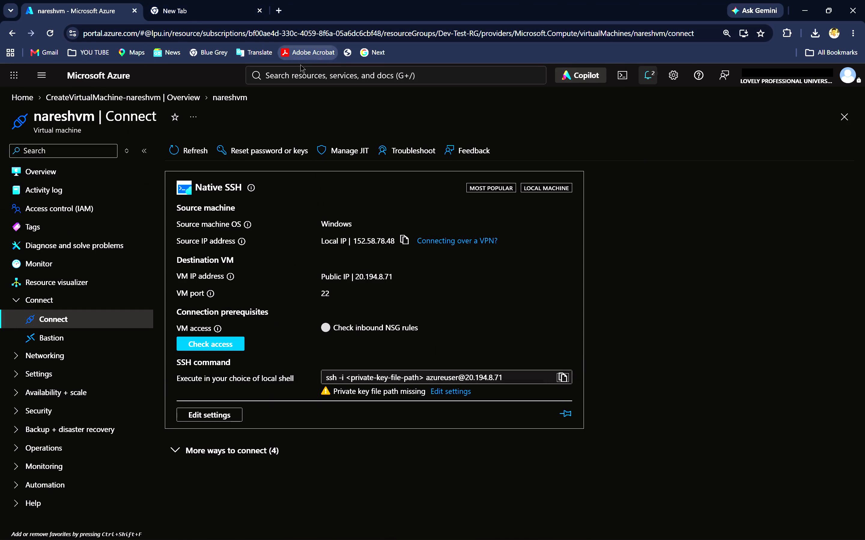
Find the File shares service through the recent "file" search and open the nareshfs file share.
click(304, 80)
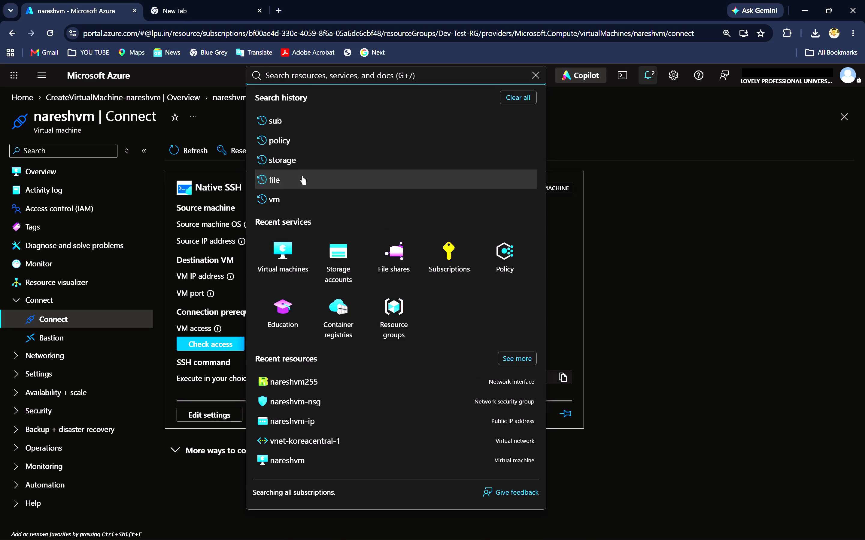
click(302, 173)
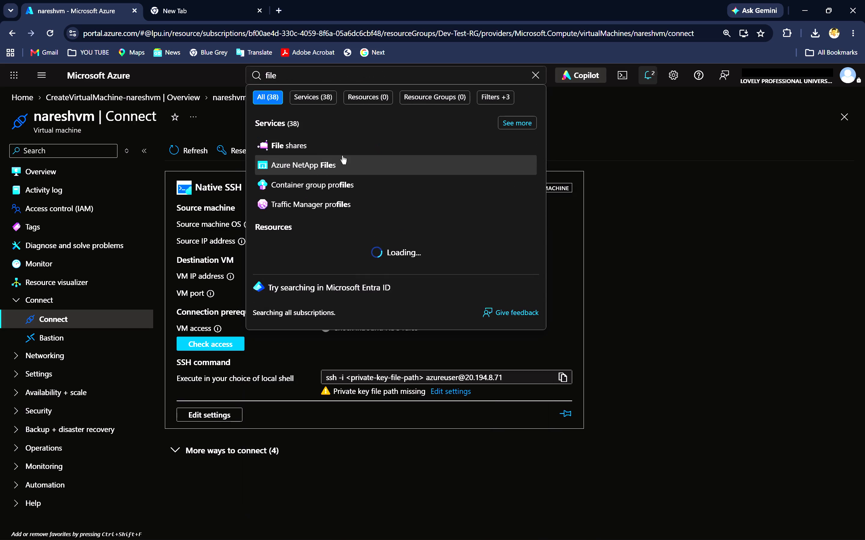
click(338, 152)
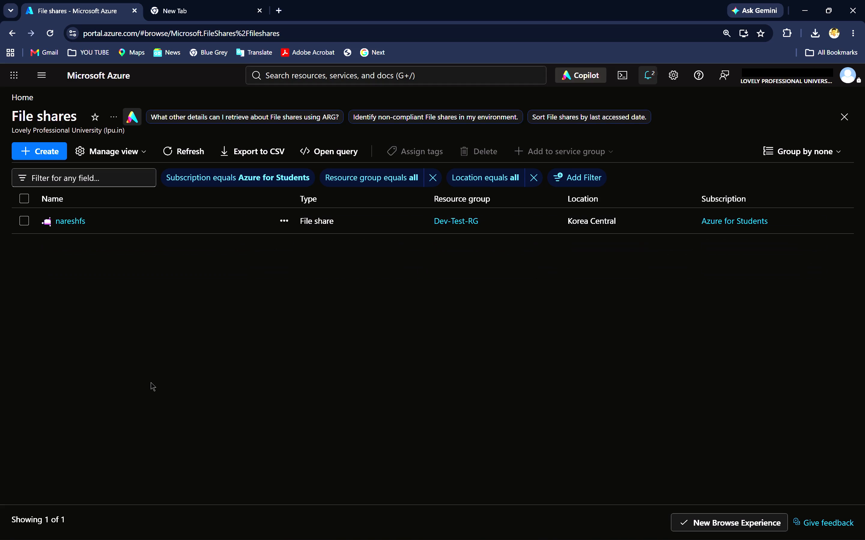
click(75, 226)
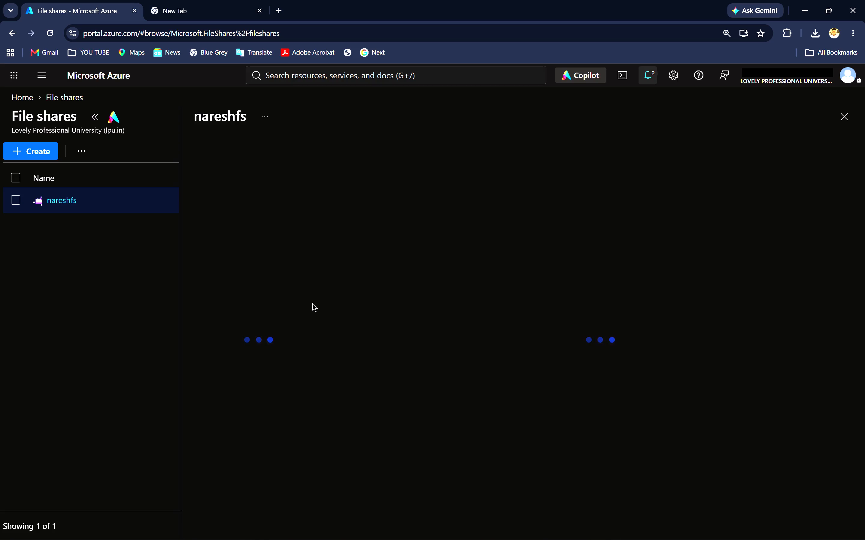
click(252, 305)
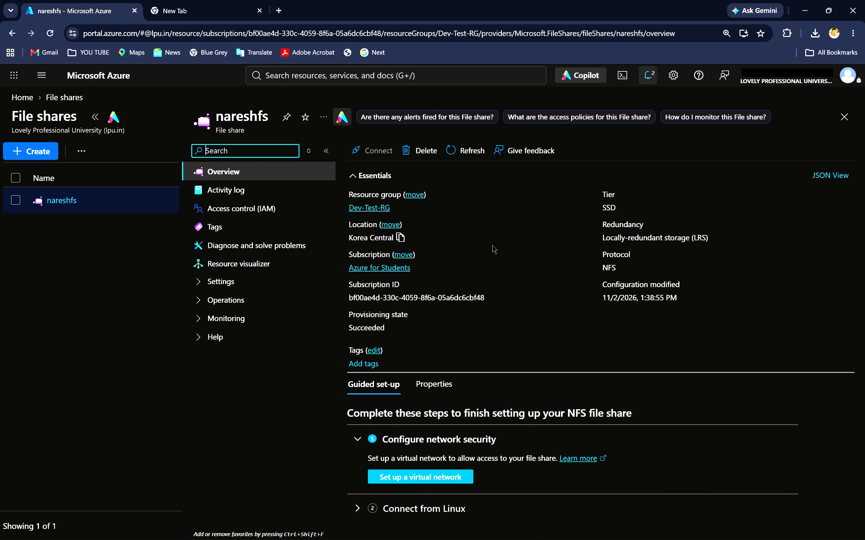
Refresh the nareshfs file share overview and try to open its Connect option.
scroll(480, 344, down, 3)
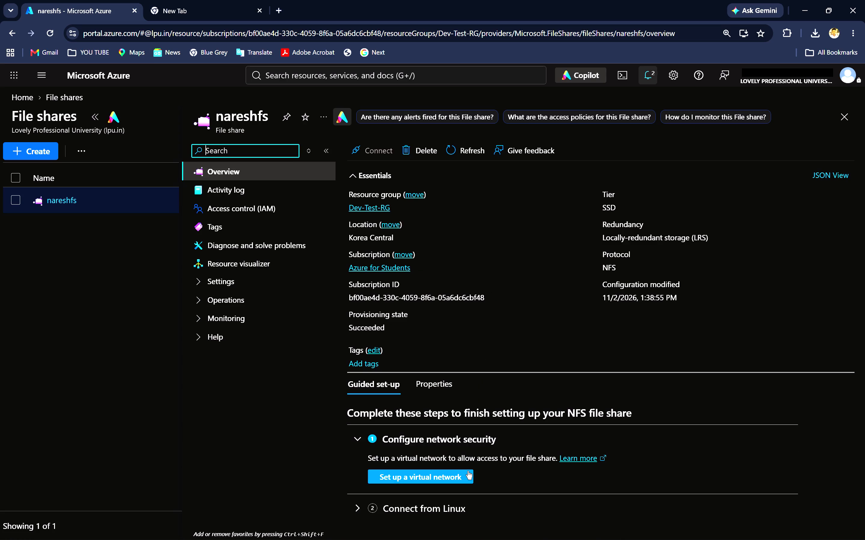
click(470, 158)
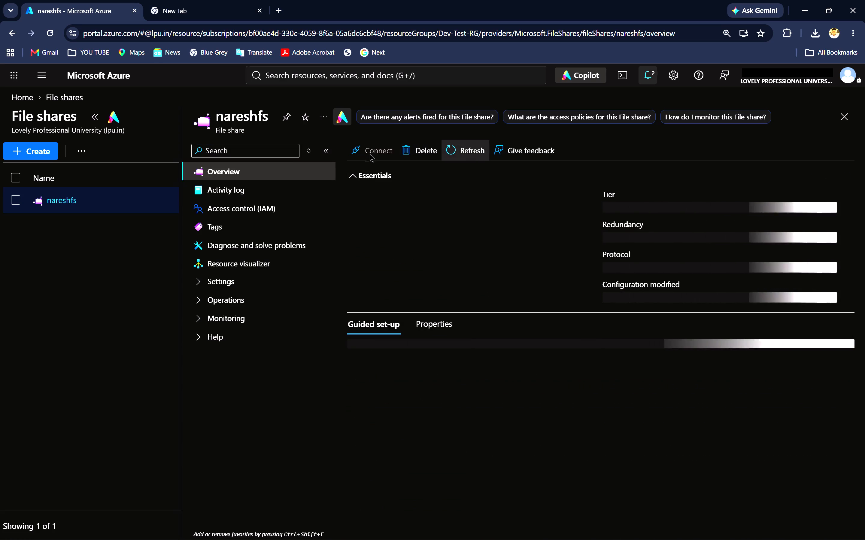
triple_click(372, 155)
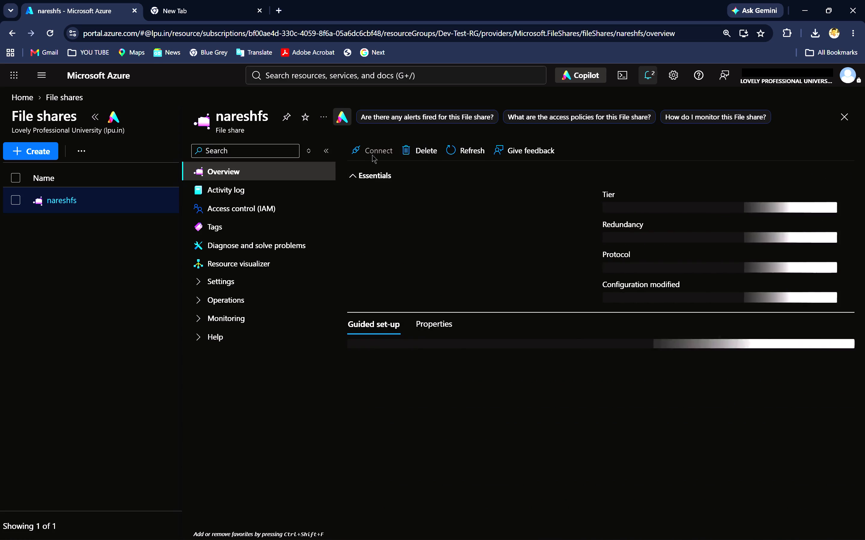
triple_click(372, 155)
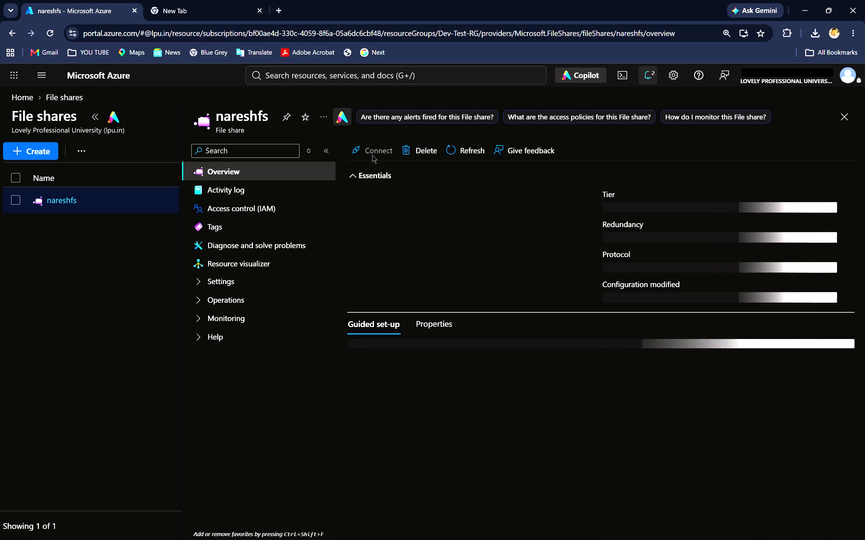
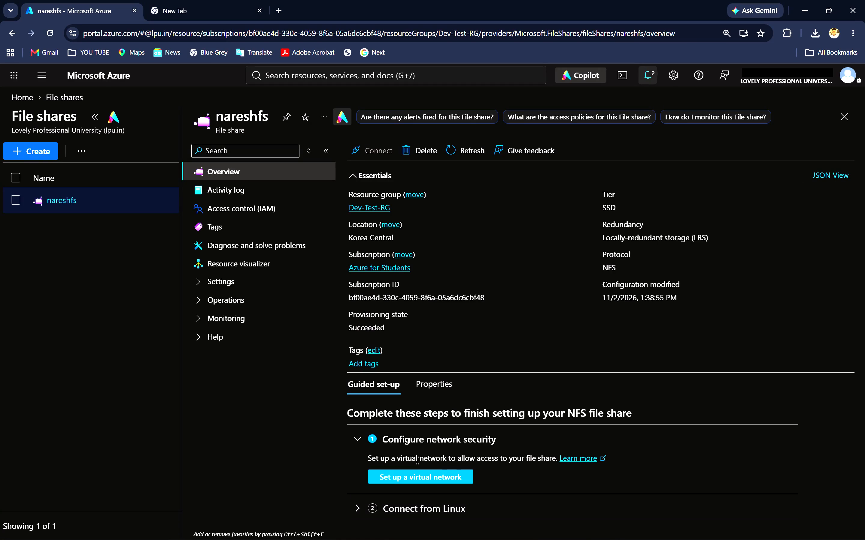
Open the virtual network set-up for the nareshfs file share and examine its public access and private endpoint settings.
scroll(406, 411, down, 2)
scroll(406, 411, up, 1)
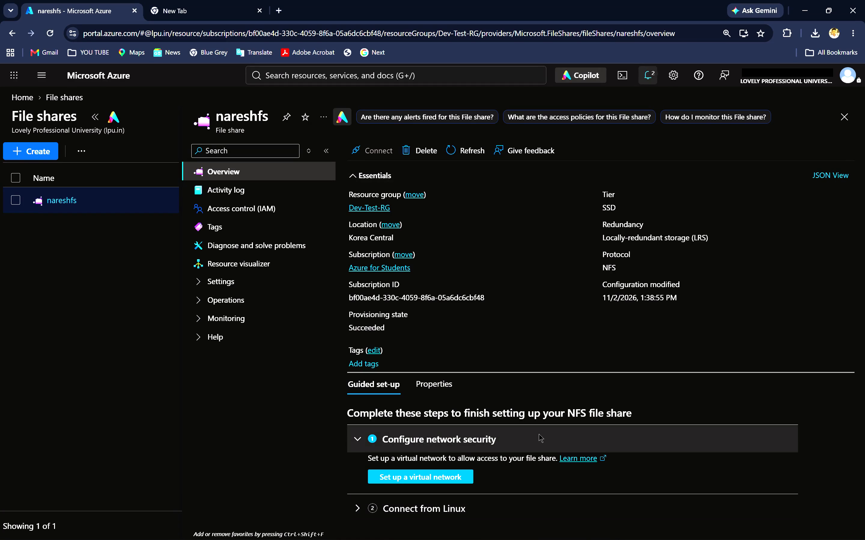
click(414, 481)
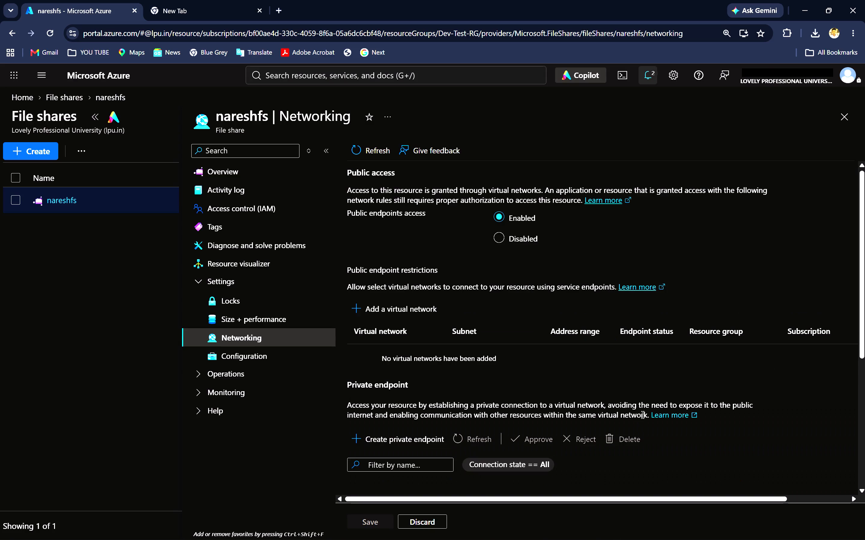
scroll(642, 414, down, 4)
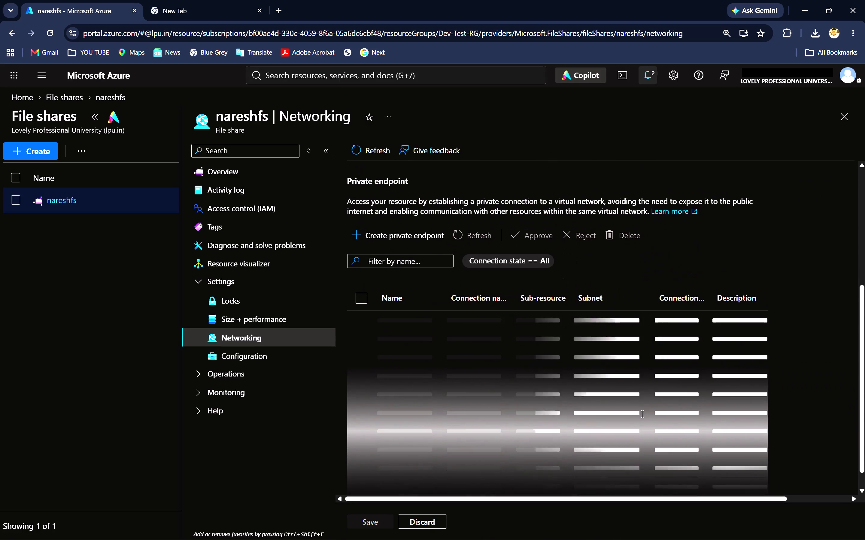
scroll(642, 414, down, 1)
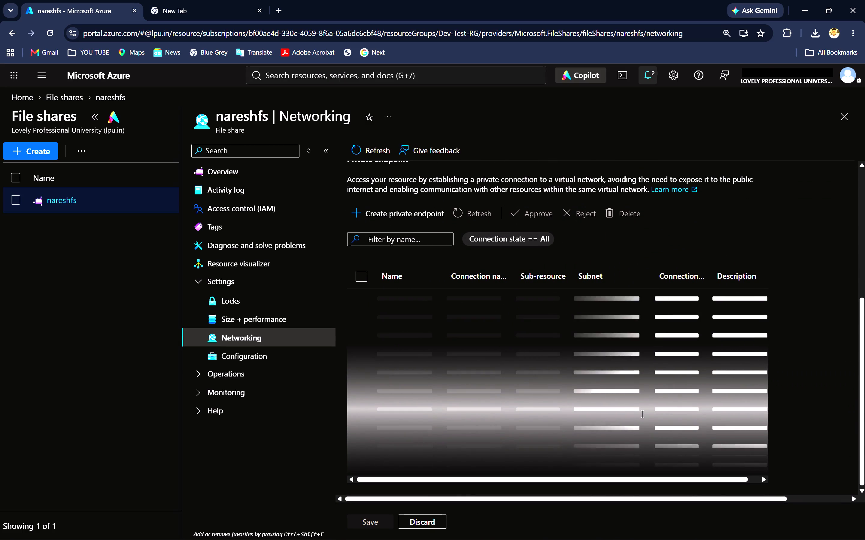
scroll(642, 414, up, 1)
scroll(642, 414, right, 2)
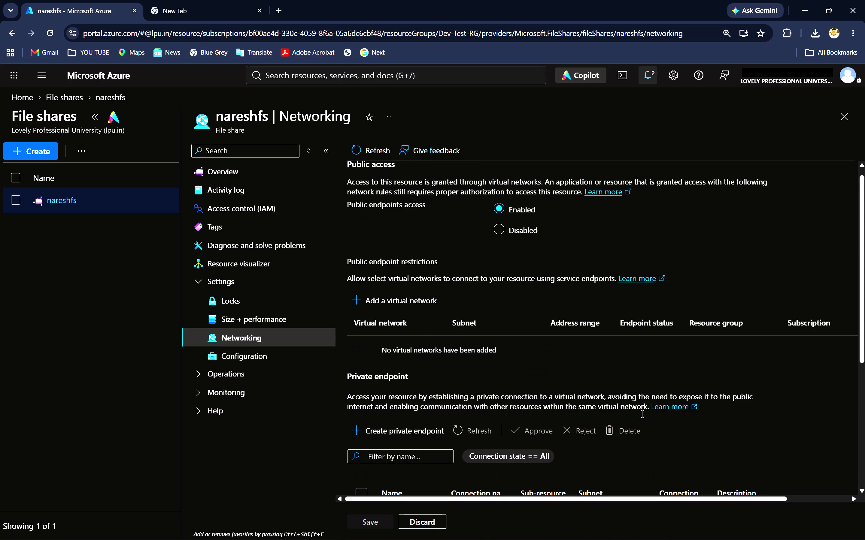
scroll(642, 414, down, 1)
scroll(642, 414, up, 1)
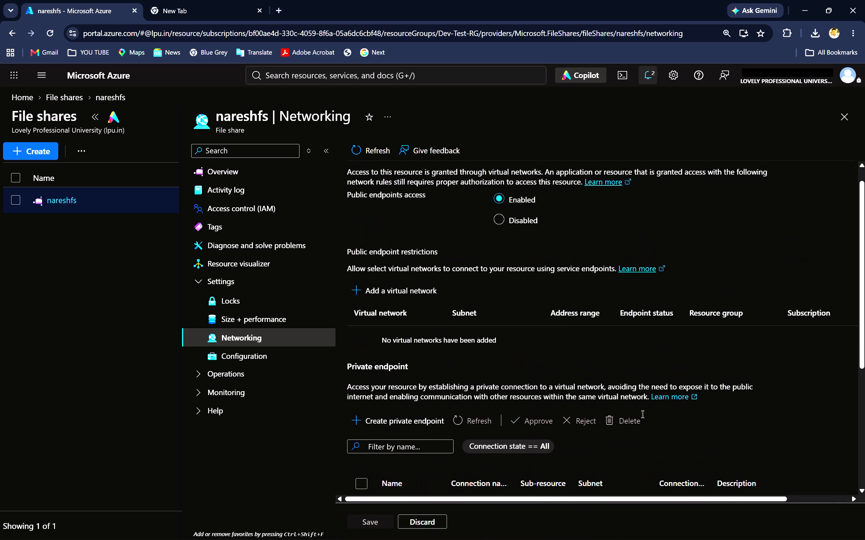
scroll(642, 414, right, 1)
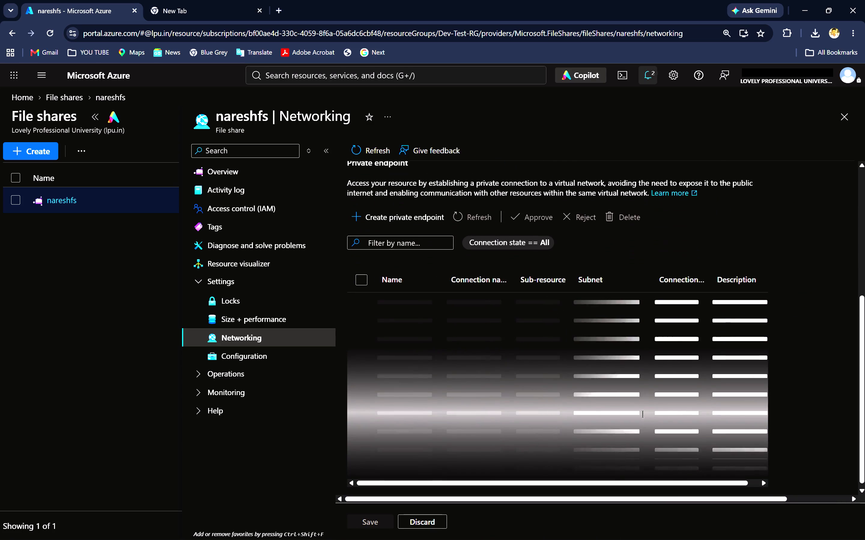
scroll(642, 414, right, 1)
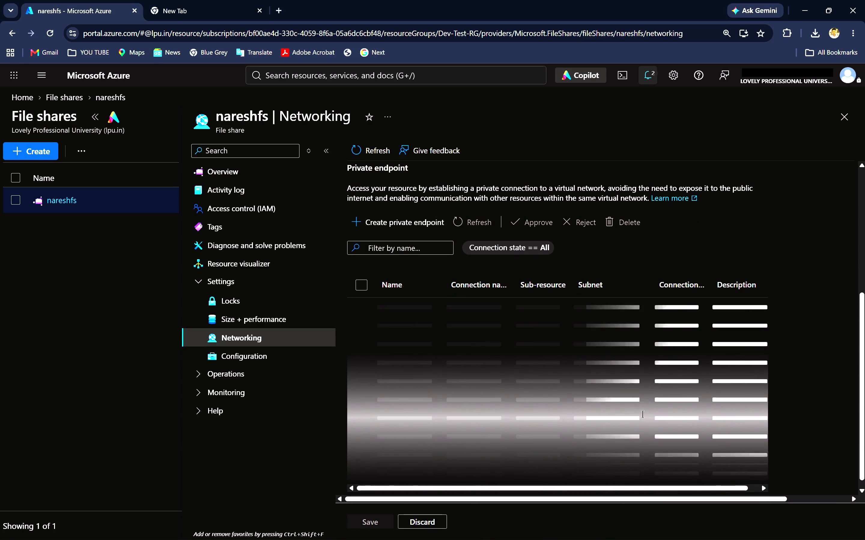
scroll(642, 414, right, 1)
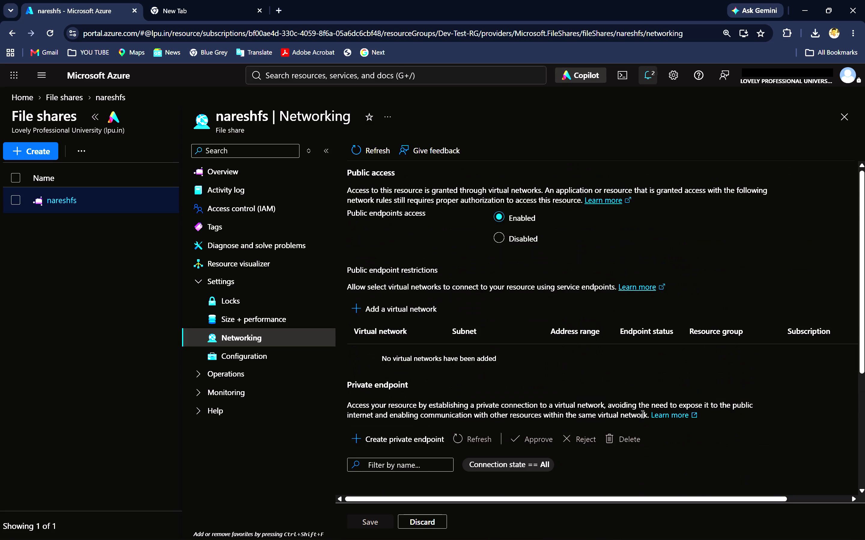
scroll(642, 414, up, 1)
scroll(642, 414, down, 4)
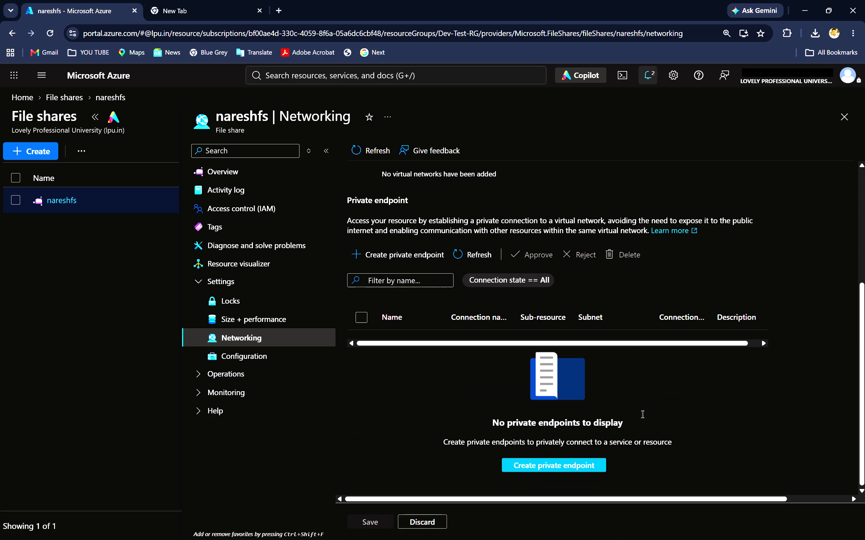
click(170, 0)
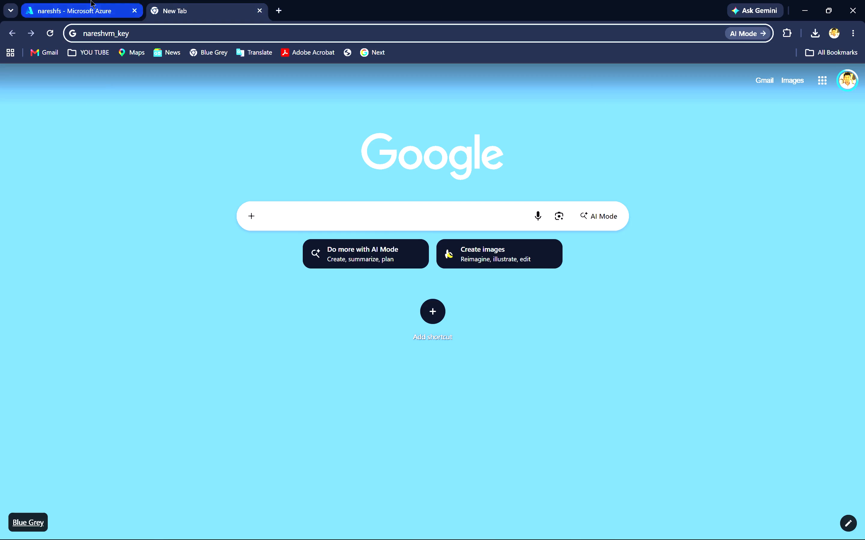
click(91, 0)
scroll(494, 414, down, 2)
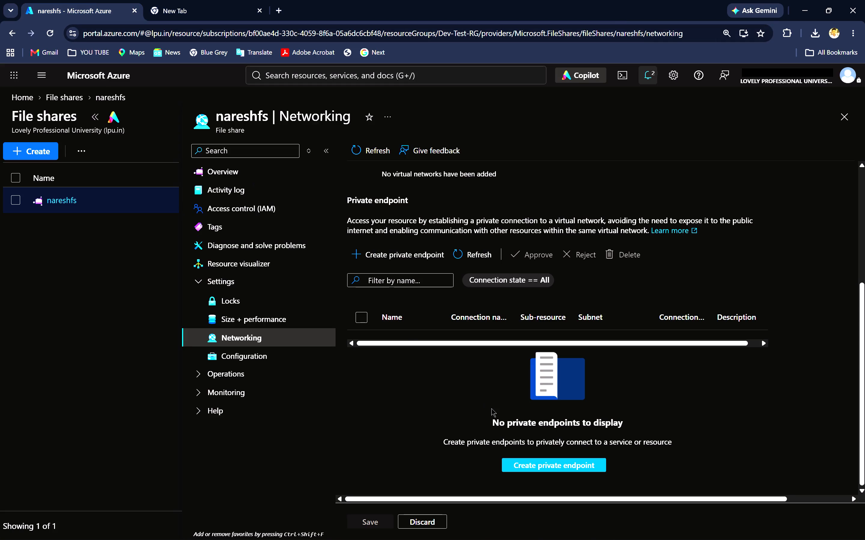
scroll(494, 414, up, 7)
scroll(494, 414, down, 8)
scroll(494, 414, up, 4)
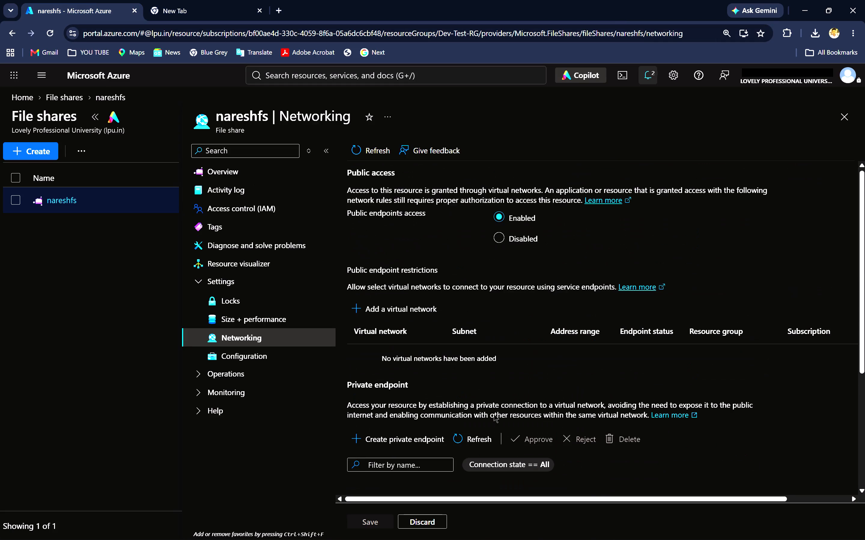
scroll(523, 370, down, 6)
scroll(523, 370, up, 6)
scroll(523, 370, down, 6)
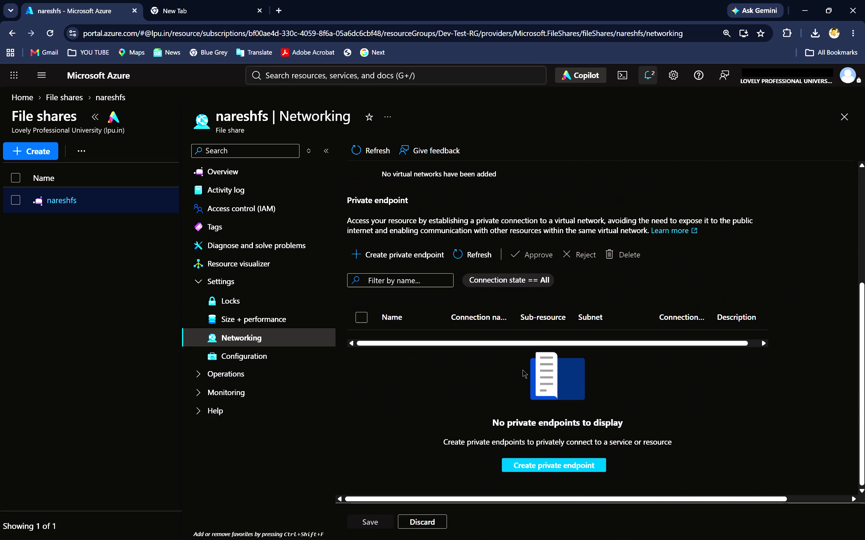
scroll(523, 370, up, 4)
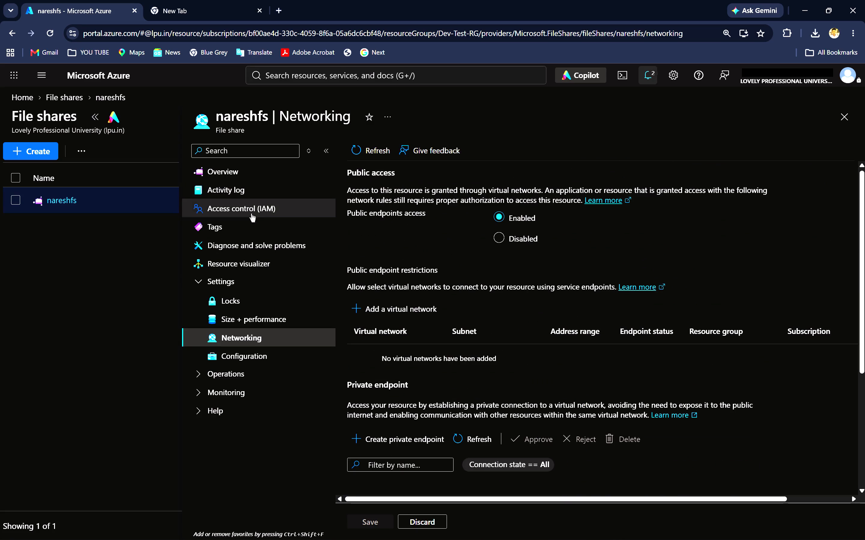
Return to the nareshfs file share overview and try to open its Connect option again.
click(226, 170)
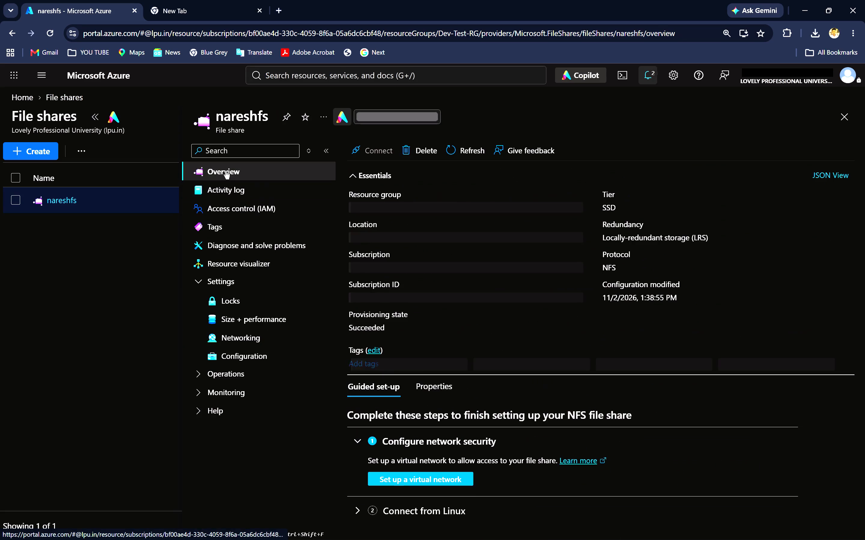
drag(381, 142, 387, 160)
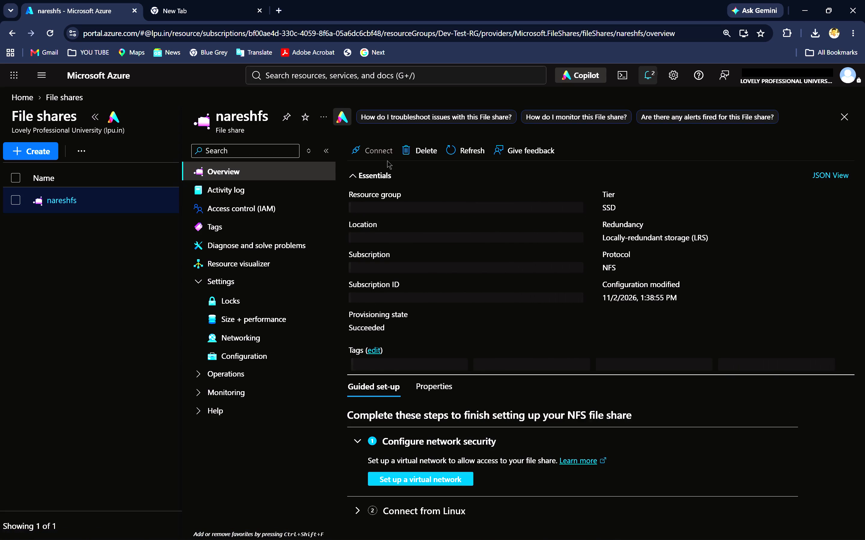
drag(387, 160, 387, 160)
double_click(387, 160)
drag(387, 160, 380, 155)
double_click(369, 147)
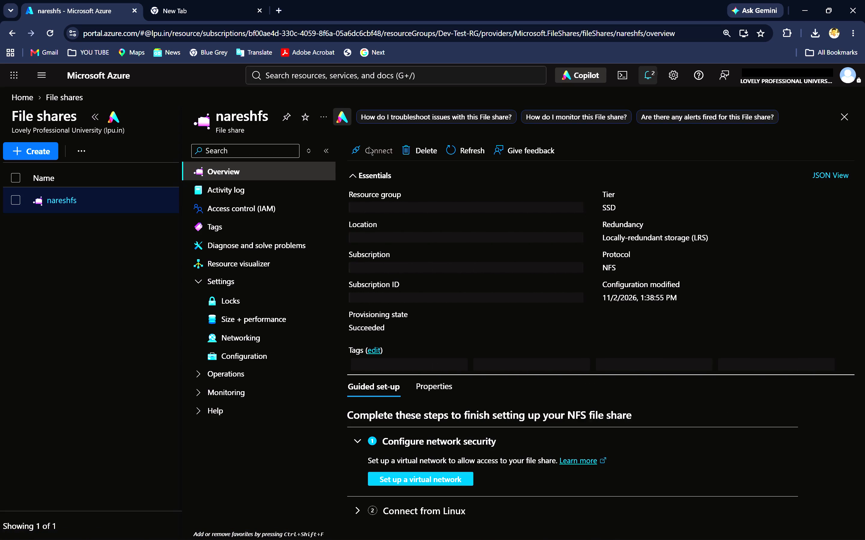